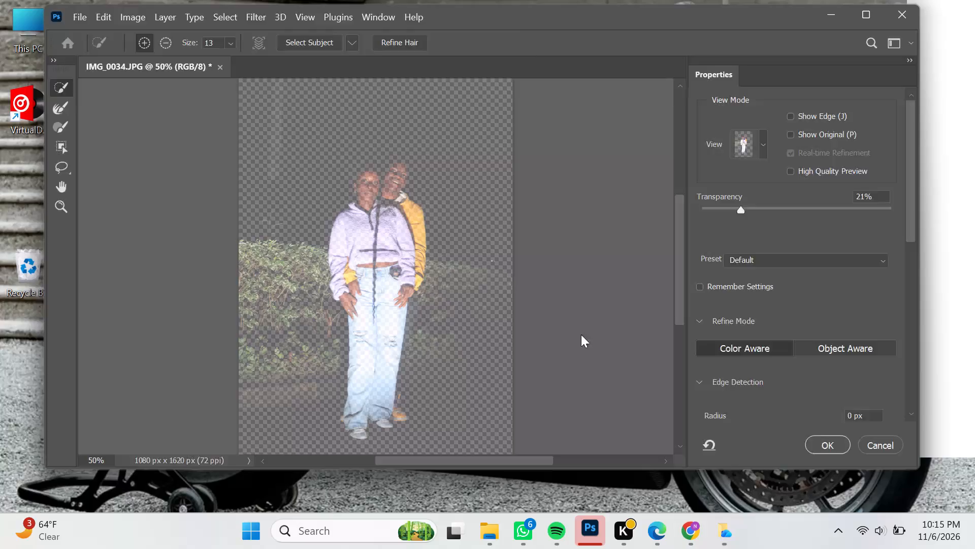
# Add a small spot in the background beside the couple's thighs to the selection, using brush size 13.
pyautogui.click(437, 310)
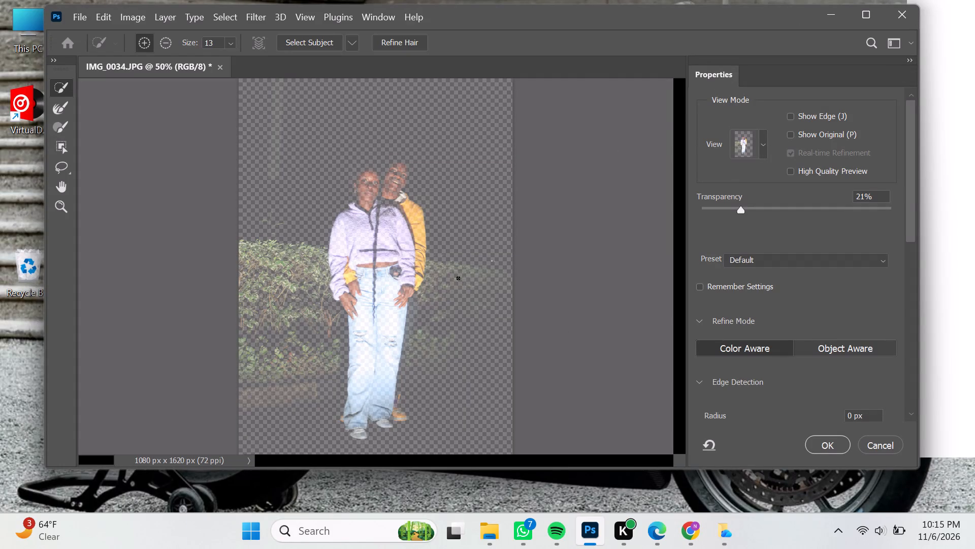
# Maximize the window and set the selection preview's transparency to 0%.
pyautogui.click(866, 16)
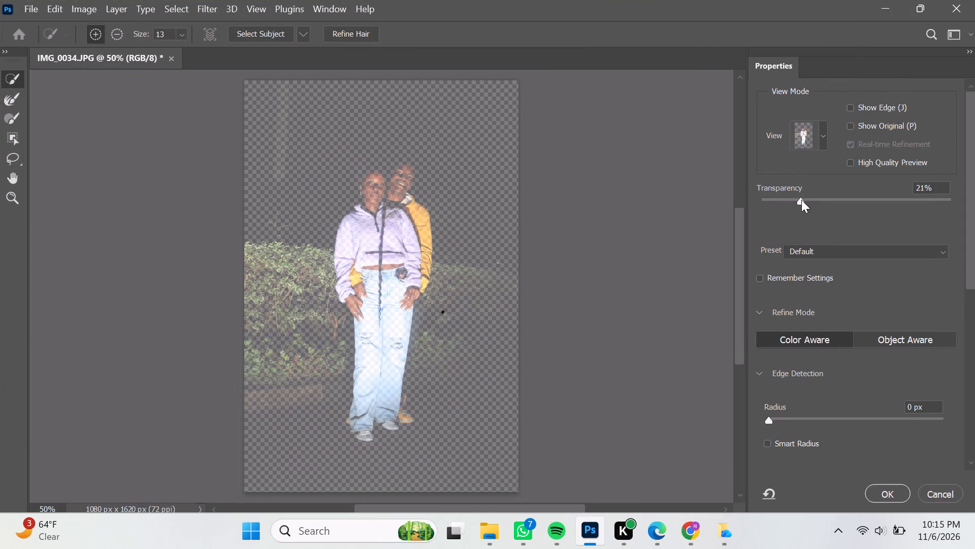
pyautogui.moveTo(801, 200); pyautogui.dragTo(836, 201)
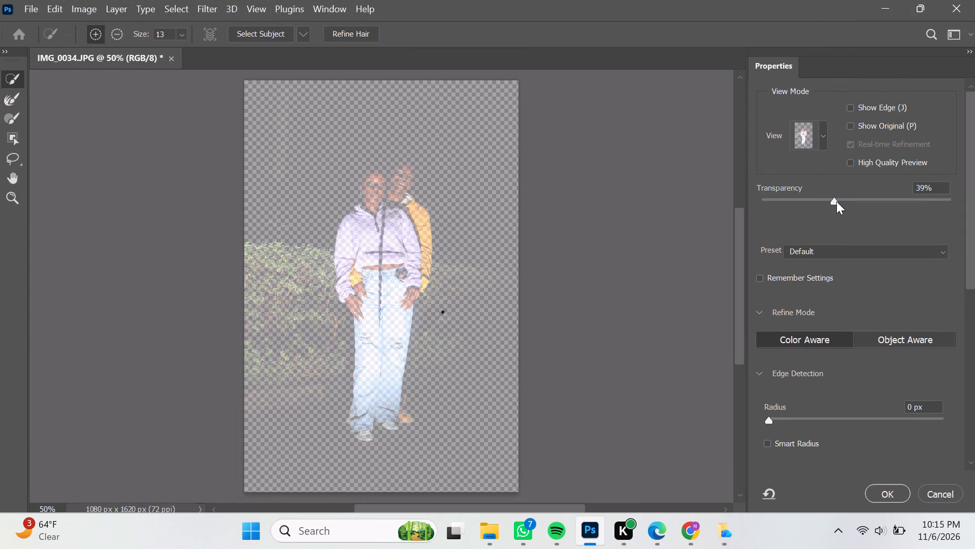
pyautogui.moveTo(836, 201); pyautogui.dragTo(761, 208)
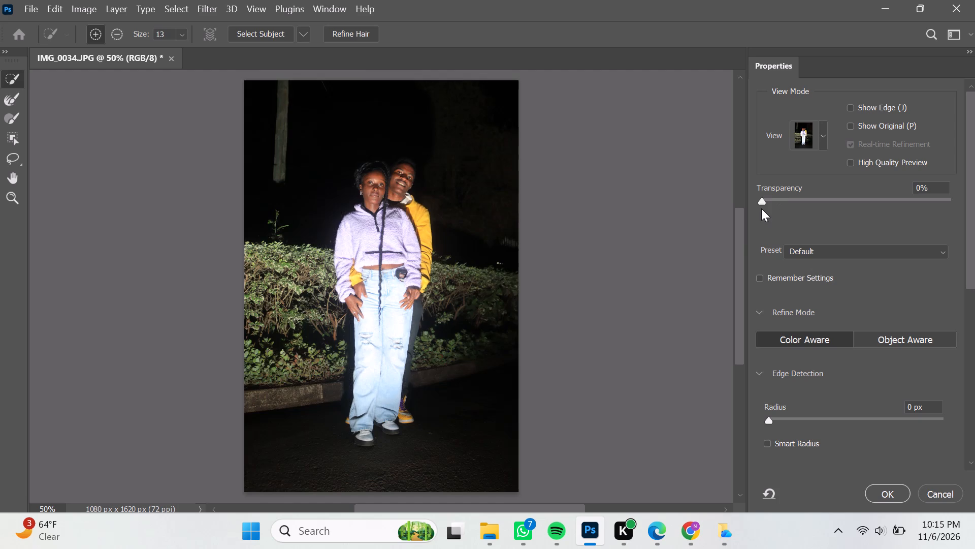
pyautogui.moveTo(761, 208); pyautogui.dragTo(762, 208)
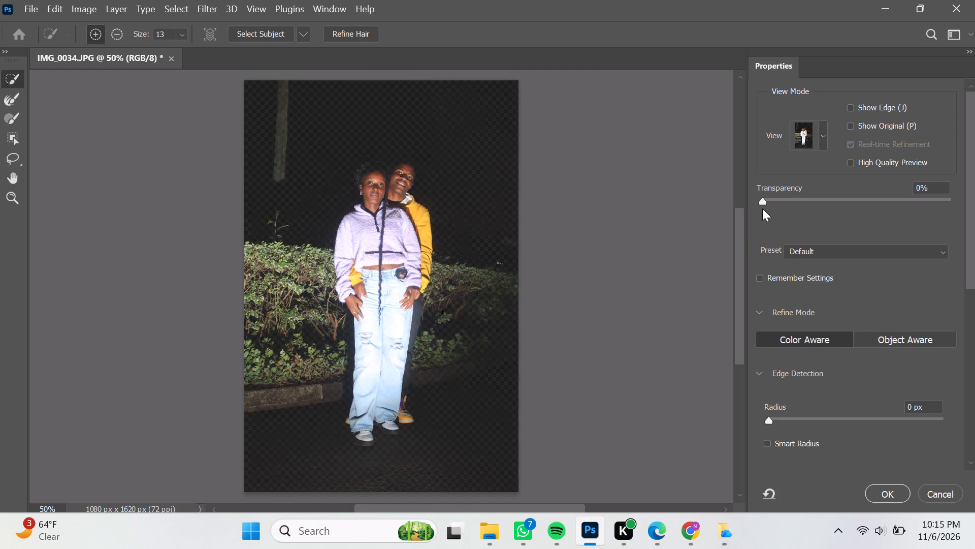
pyautogui.moveTo(762, 208); pyautogui.dragTo(762, 208)
pyautogui.moveTo(762, 208); pyautogui.dragTo(764, 208)
pyautogui.moveTo(764, 208); pyautogui.dragTo(762, 208)
pyautogui.moveTo(762, 208); pyautogui.dragTo(760, 207)
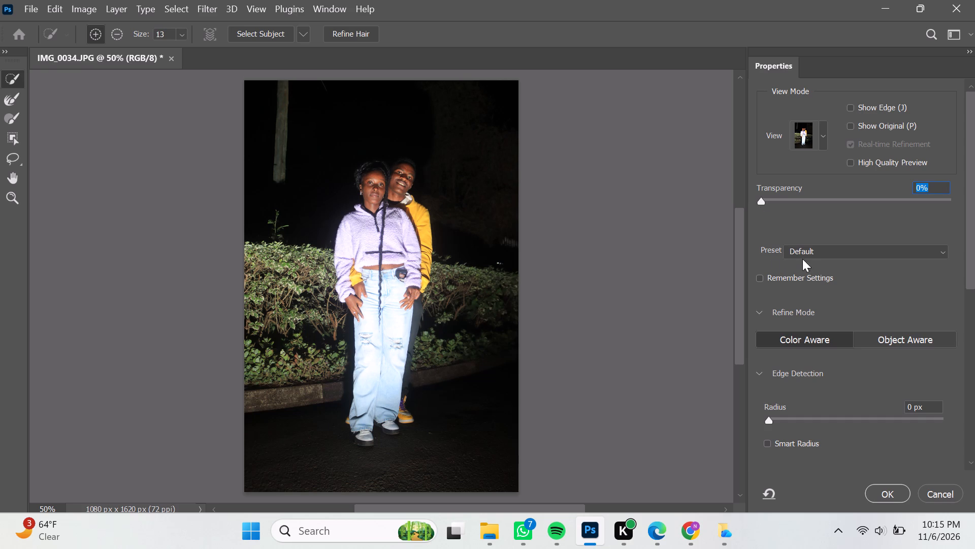
# Enable High Quality Preview and Show Edge for the selection preview.
pyautogui.click(851, 165)
pyautogui.click(761, 202)
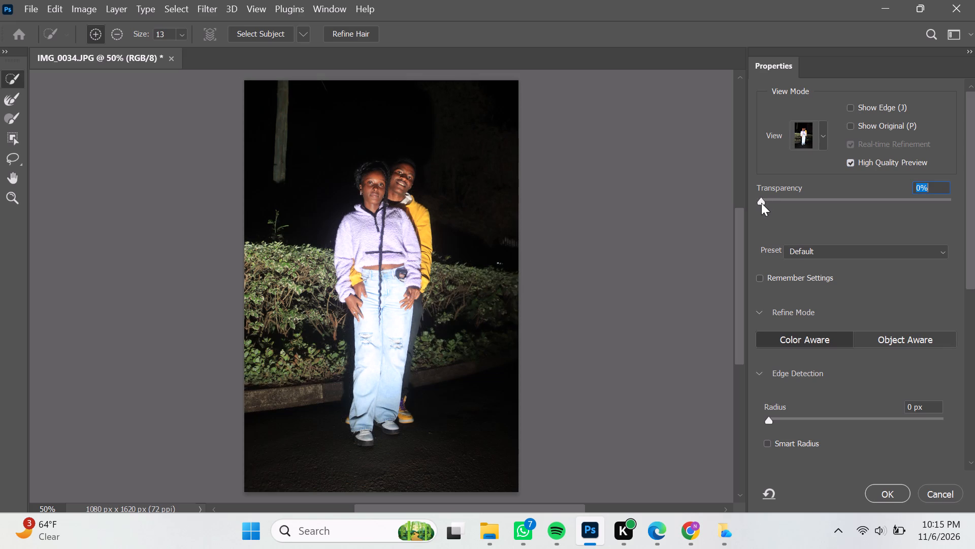
pyautogui.click(850, 108)
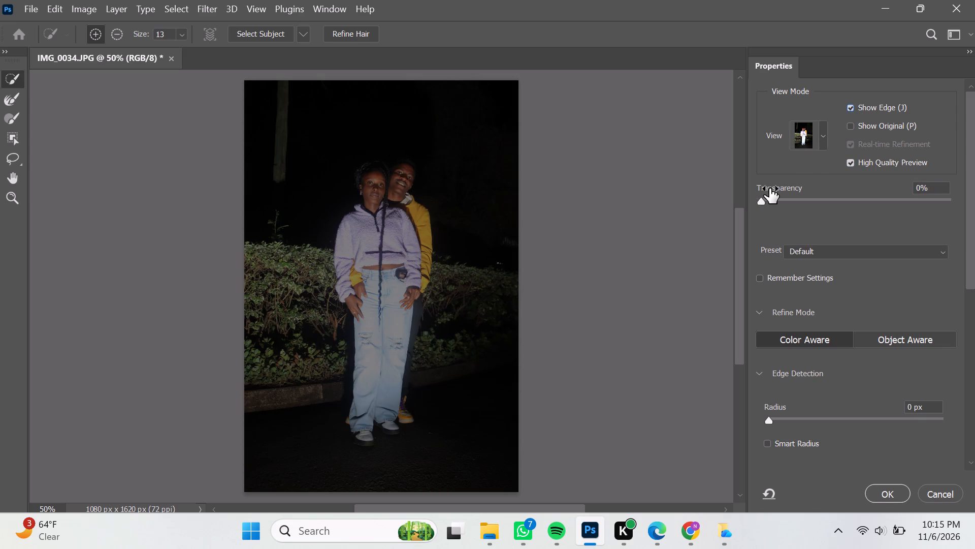
# Raise the selection preview's transparency to about 8%.
pyautogui.click(762, 201)
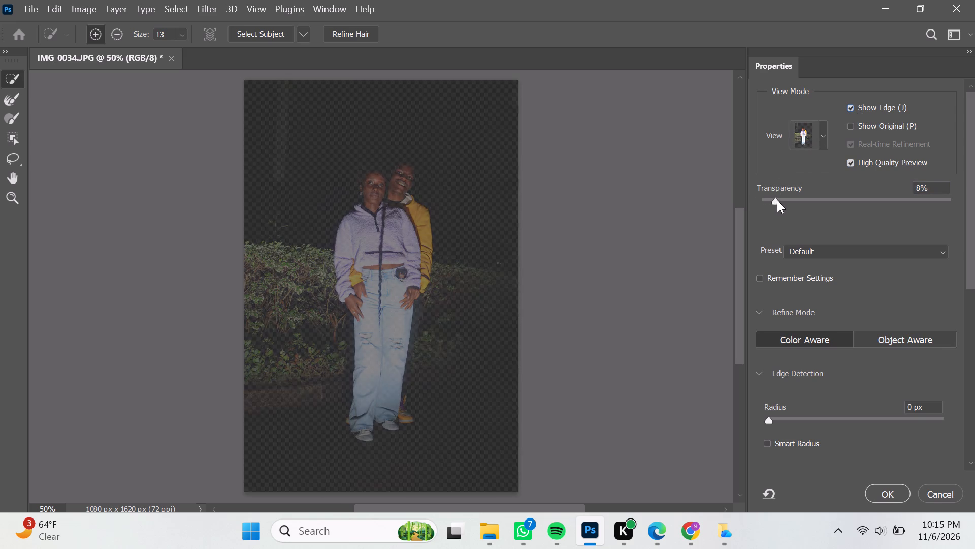
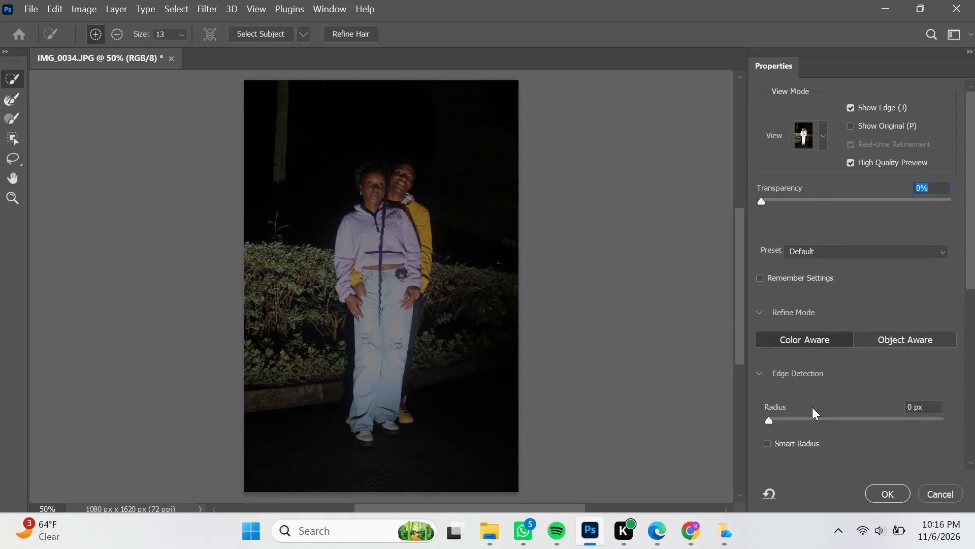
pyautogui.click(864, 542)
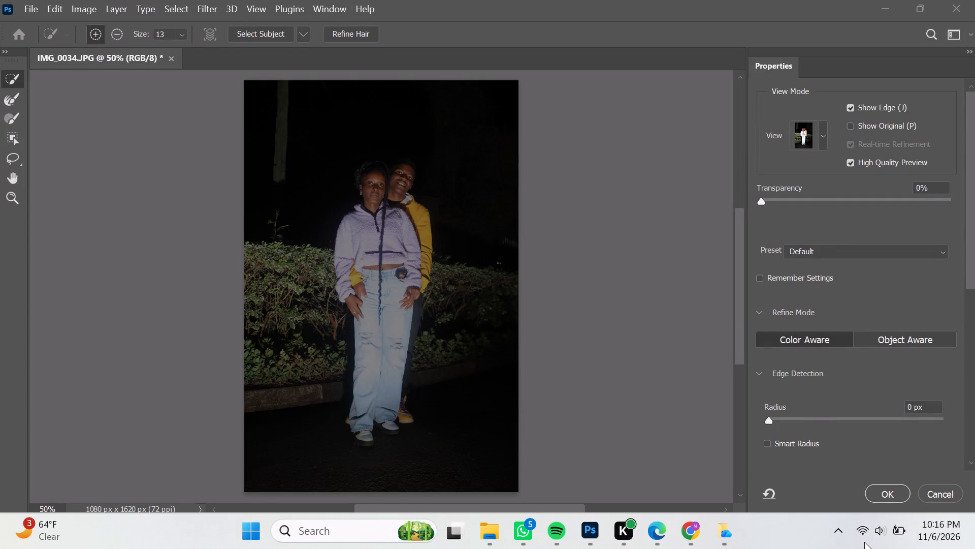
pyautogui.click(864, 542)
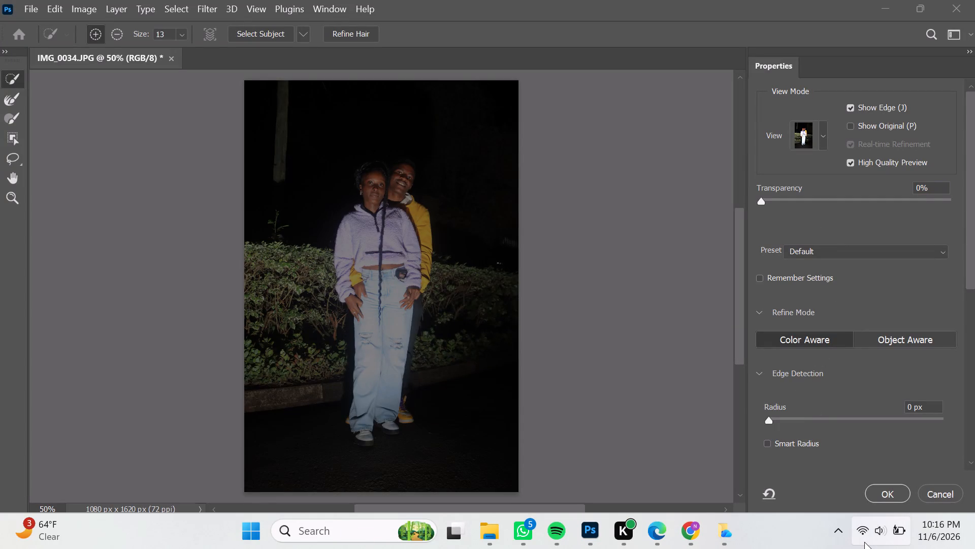
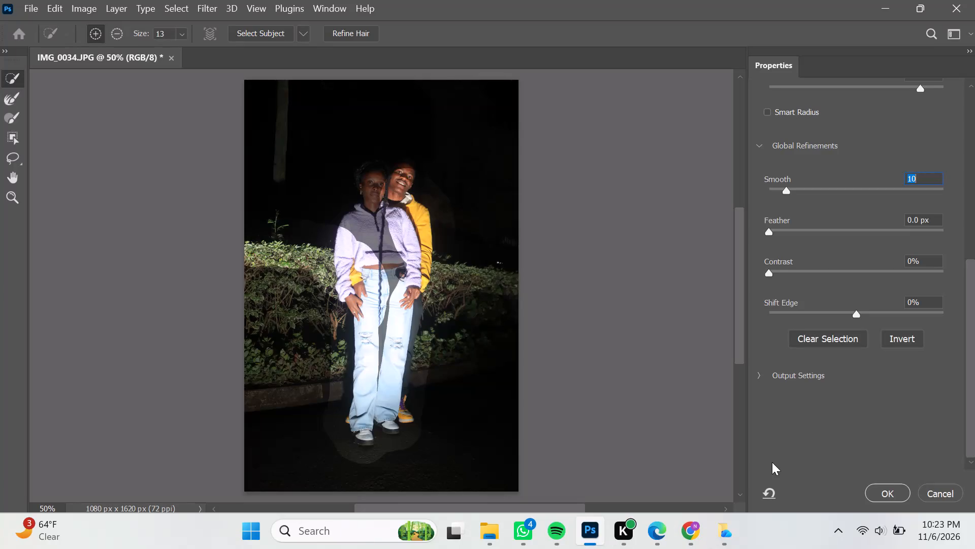
# Reset the Select and Mask refinement settings, including edge radius and smoothing, to their original values.
pyautogui.click(774, 495)
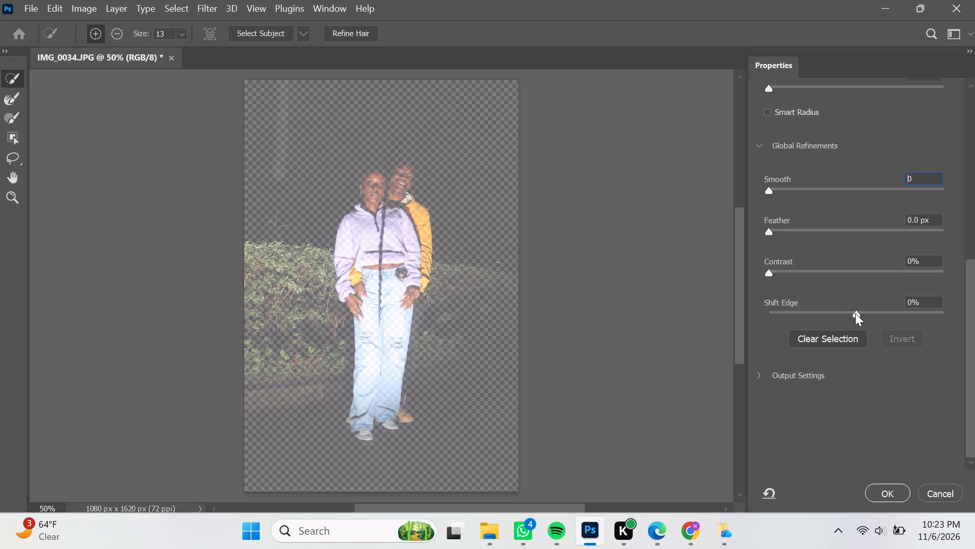
# Shift the selection edge of the couple inward, lowering Shift Edge to -55%.
pyautogui.moveTo(855, 313); pyautogui.dragTo(837, 305)
pyautogui.moveTo(837, 305); pyautogui.dragTo(828, 310)
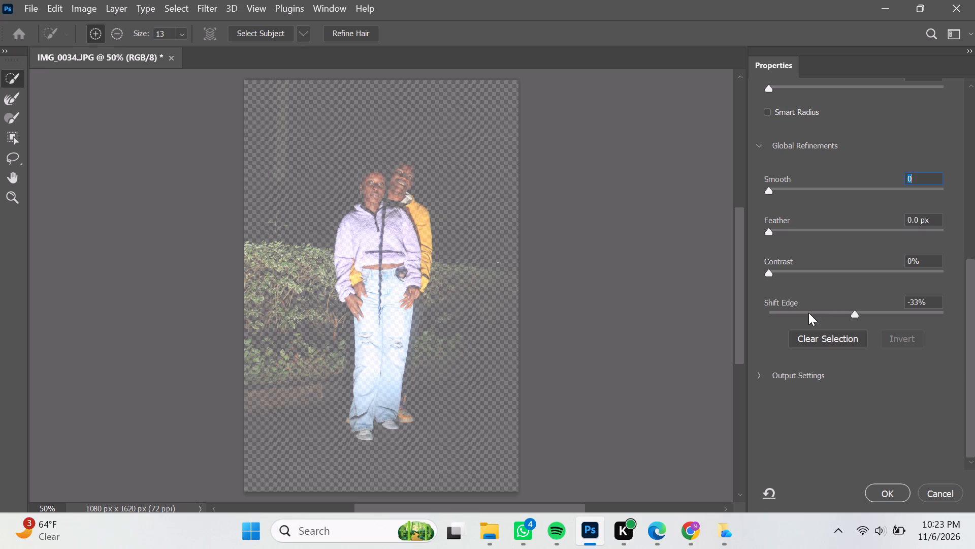
pyautogui.click(808, 313)
pyautogui.moveTo(810, 310); pyautogui.dragTo(779, 311)
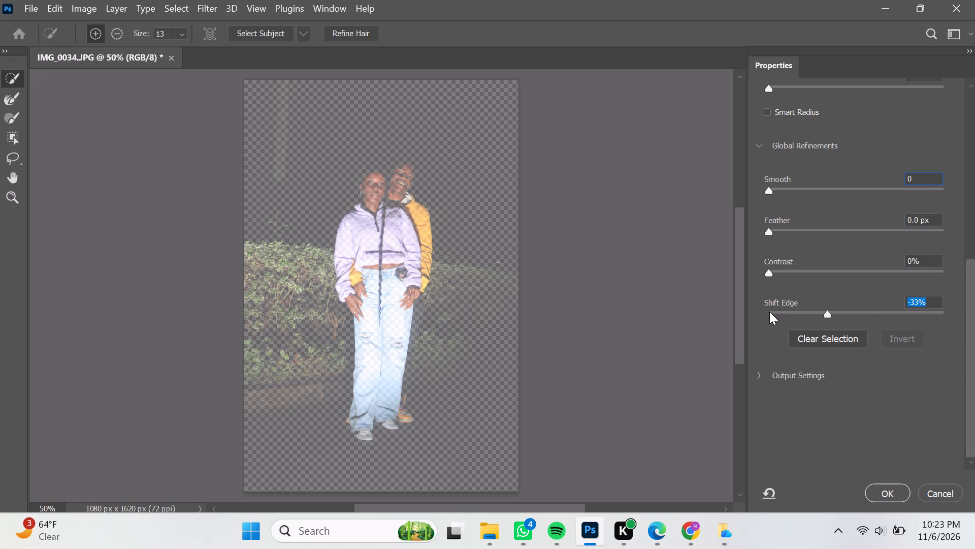
pyautogui.click(769, 312)
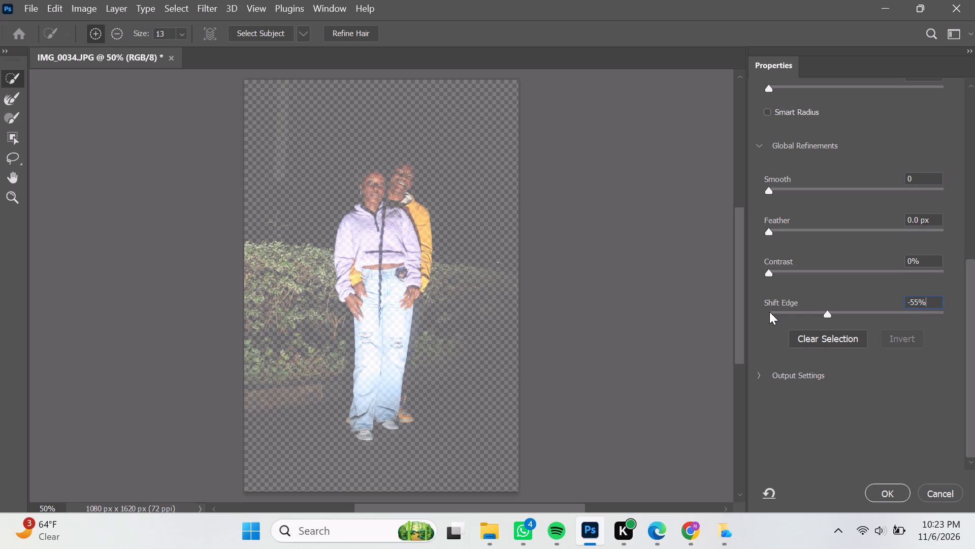
pyautogui.click(769, 312)
pyautogui.click(769, 312)
# Try to increase the edge detection radius of the selection slightly.
pyautogui.moveTo(769, 86); pyautogui.dragTo(785, 86)
pyautogui.moveTo(785, 86); pyautogui.dragTo(802, 86)
# Minimize the photo editor and switch to WhatsApp.
pyautogui.click(883, 6)
pyautogui.click(883, 6)
pyautogui.click(529, 539)
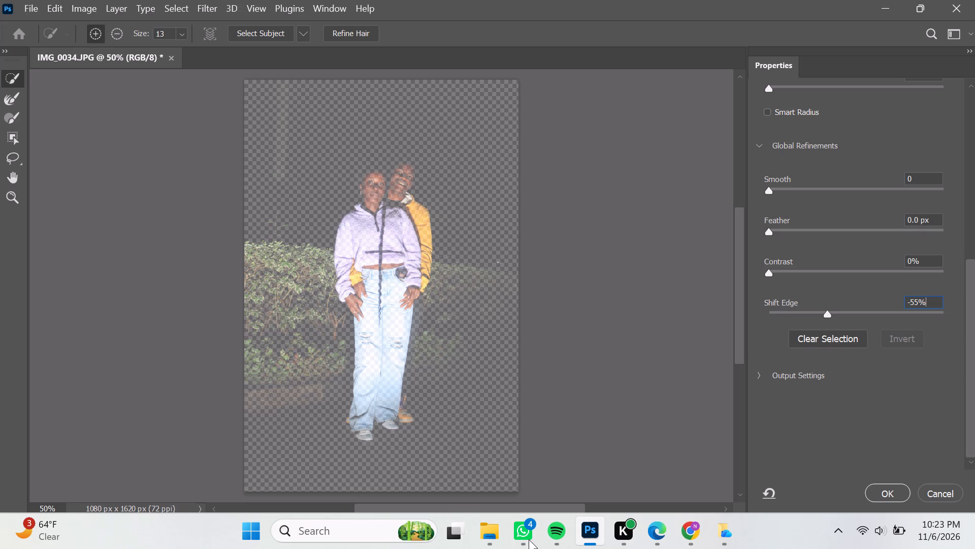
pyautogui.click(529, 539)
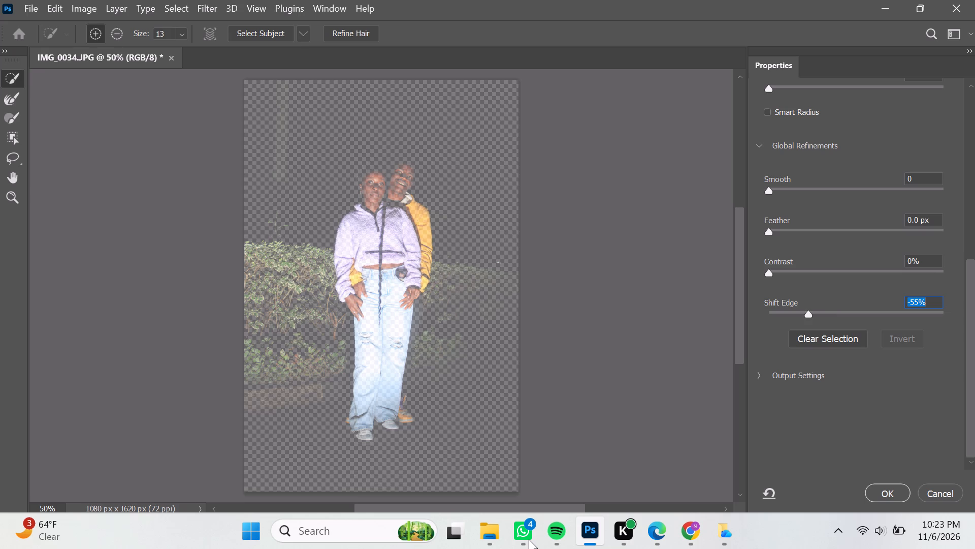
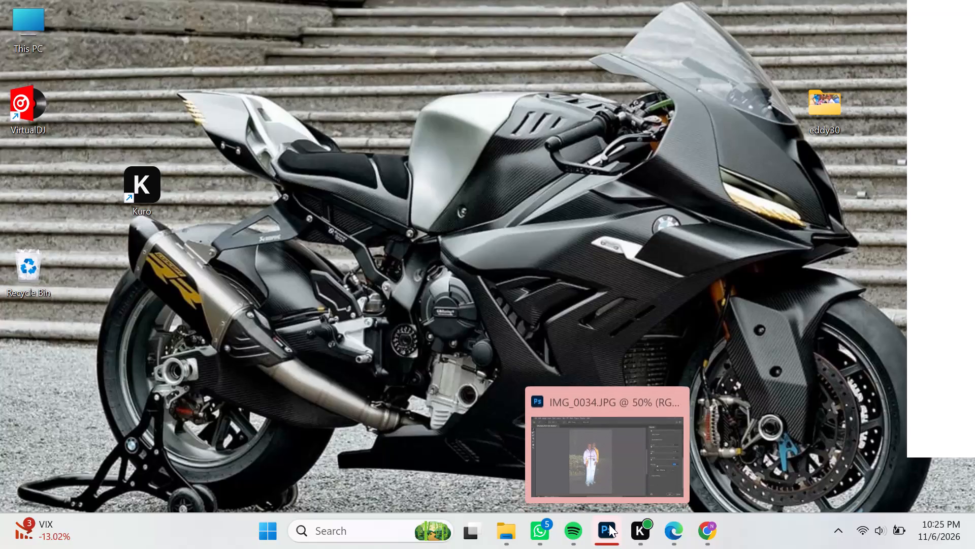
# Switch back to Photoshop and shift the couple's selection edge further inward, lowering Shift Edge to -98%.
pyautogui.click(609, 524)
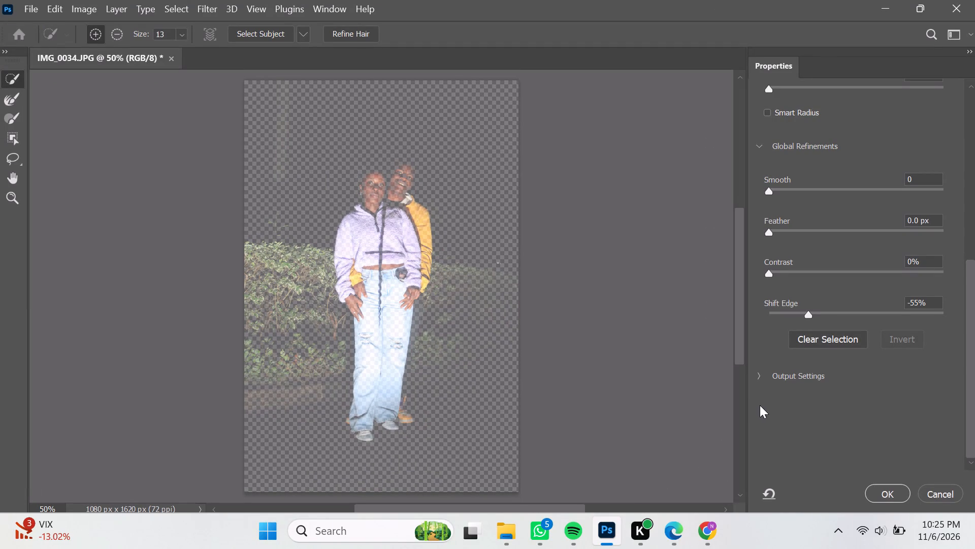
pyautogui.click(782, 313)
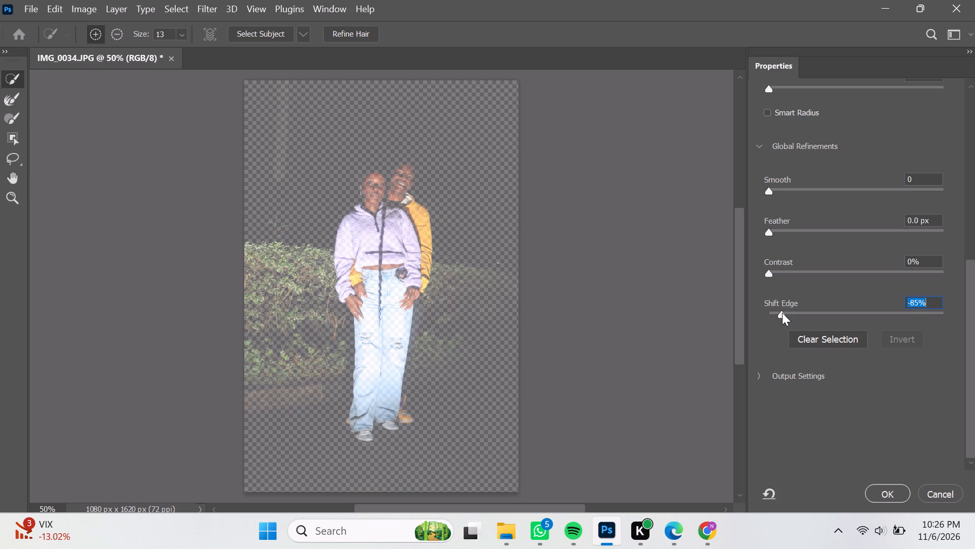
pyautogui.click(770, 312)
# Reset the Select and Mask refinement settings, returning Shift Edge to 0%.
pyautogui.click(766, 494)
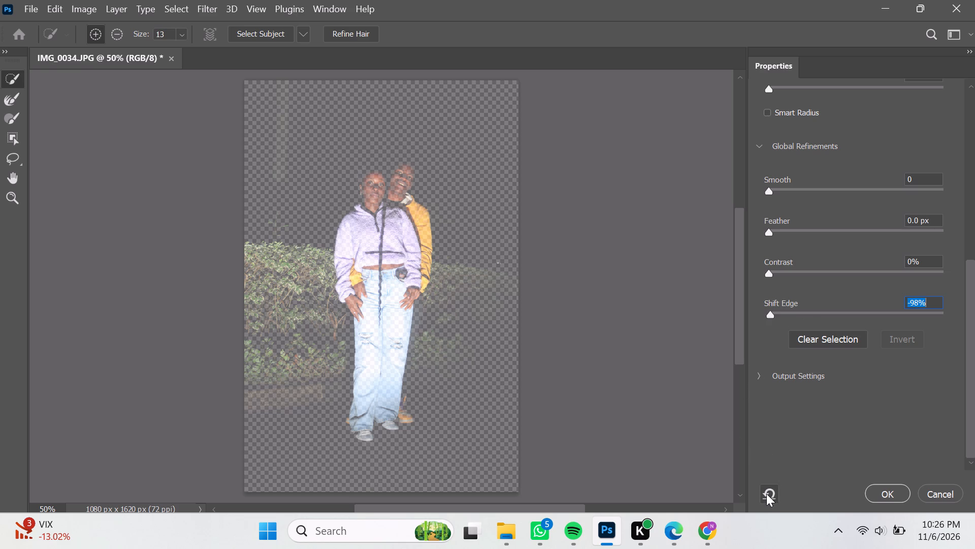
pyautogui.click(766, 494)
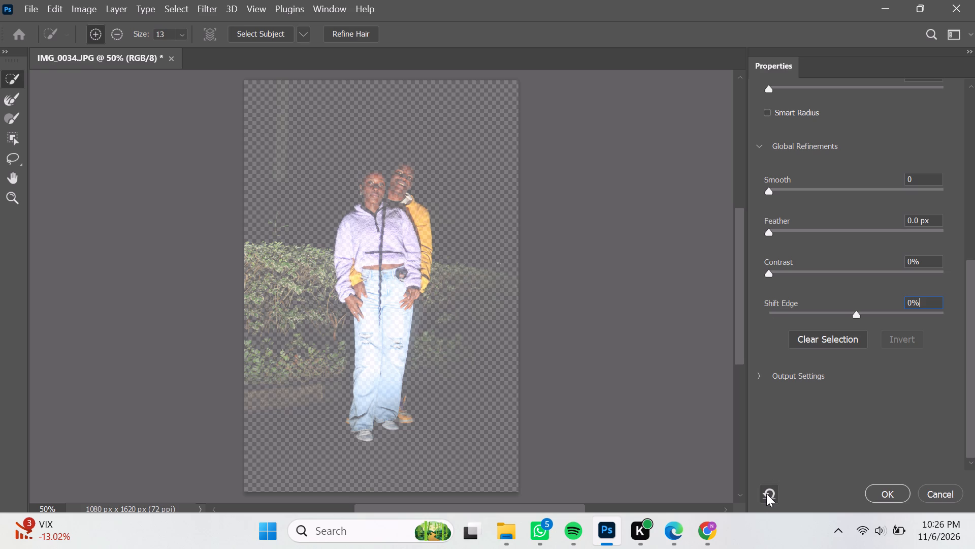
pyautogui.click(766, 494)
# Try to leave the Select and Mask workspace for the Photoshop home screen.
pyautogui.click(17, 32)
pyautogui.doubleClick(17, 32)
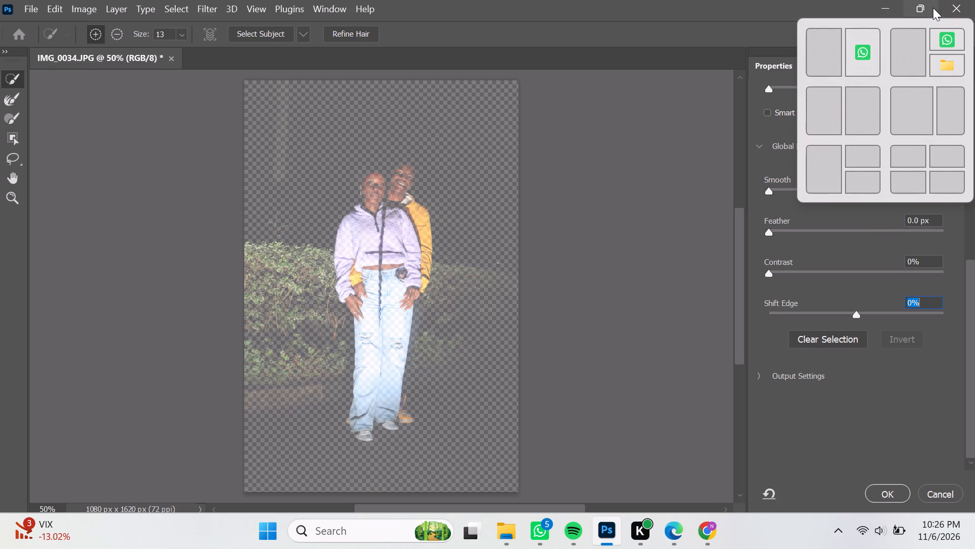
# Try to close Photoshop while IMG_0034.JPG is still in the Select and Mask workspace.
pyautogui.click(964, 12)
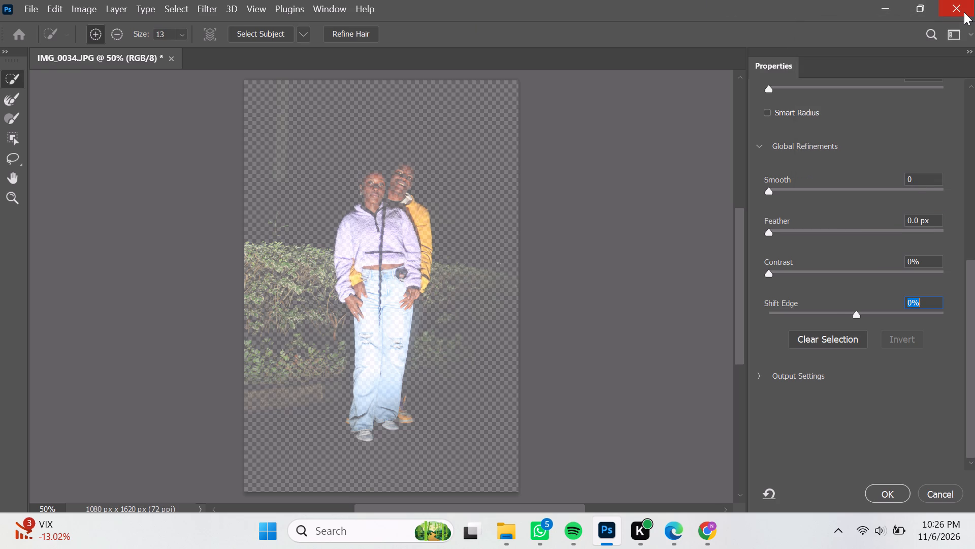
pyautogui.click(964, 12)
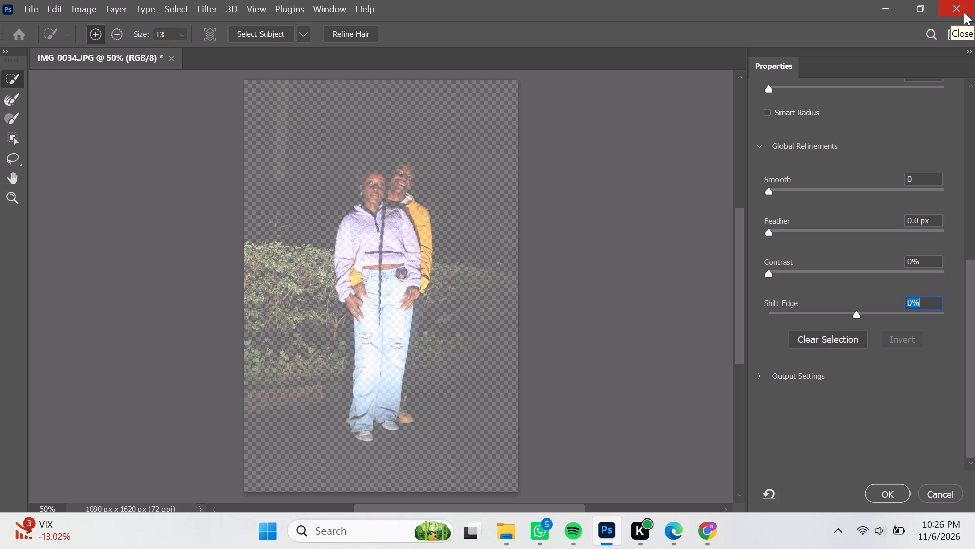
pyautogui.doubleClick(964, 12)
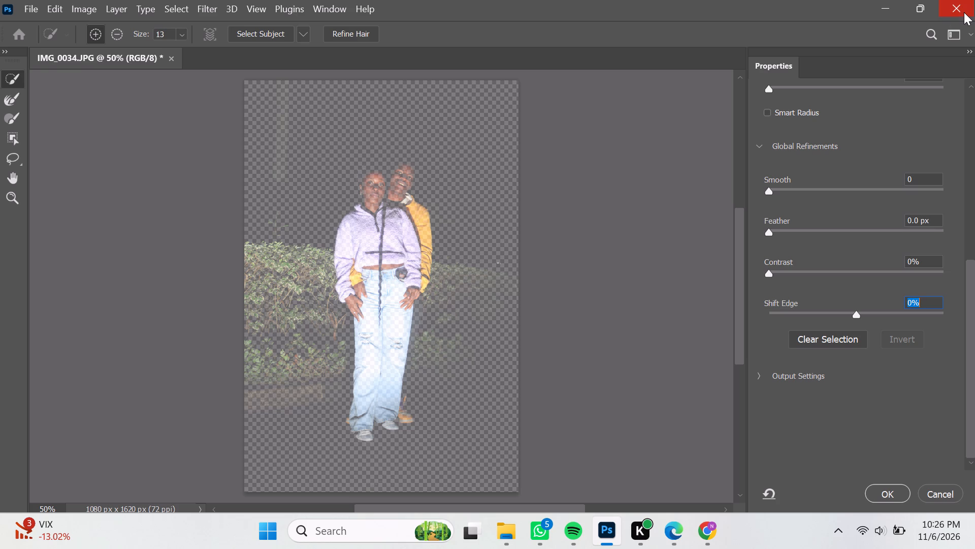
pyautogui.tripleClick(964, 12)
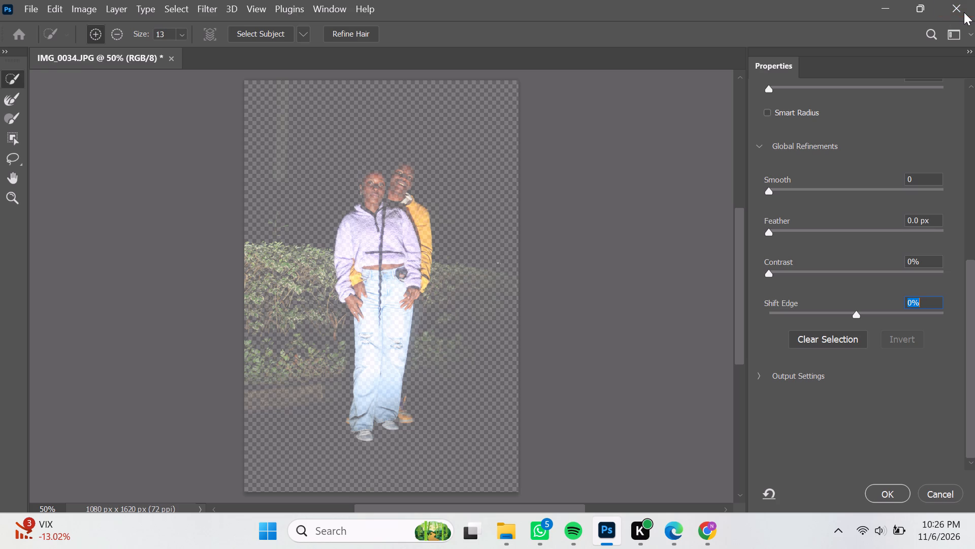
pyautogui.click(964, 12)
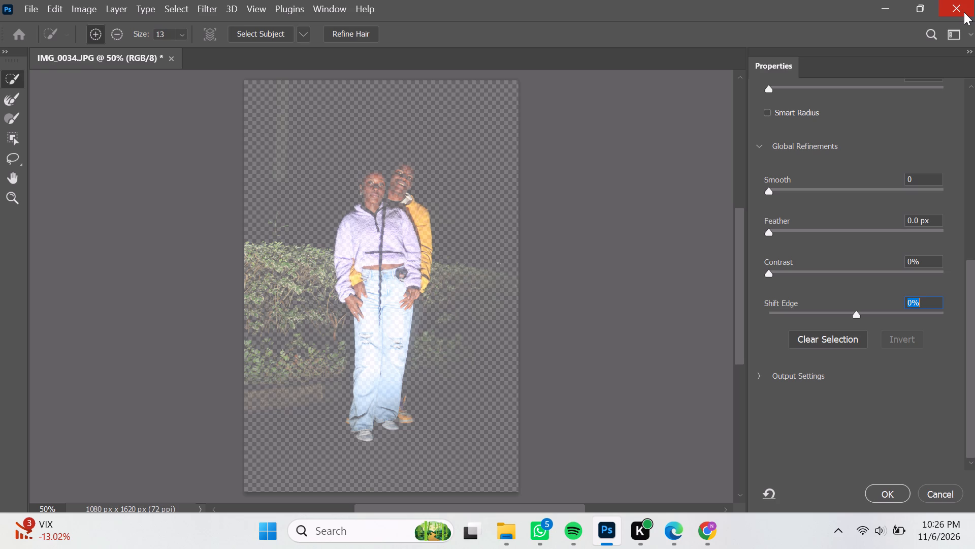
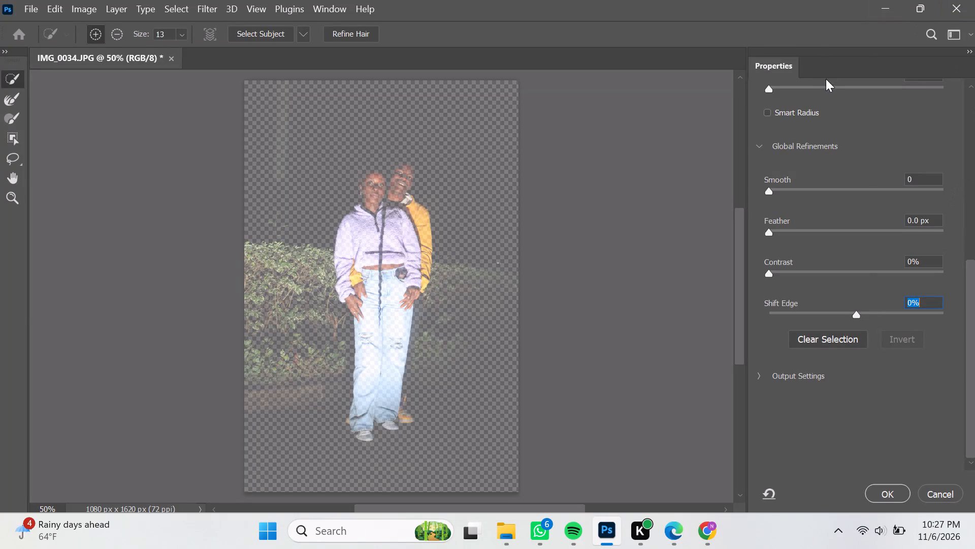
# Set the Smooth refinement to 13.
pyautogui.tripleClick(791, 187)
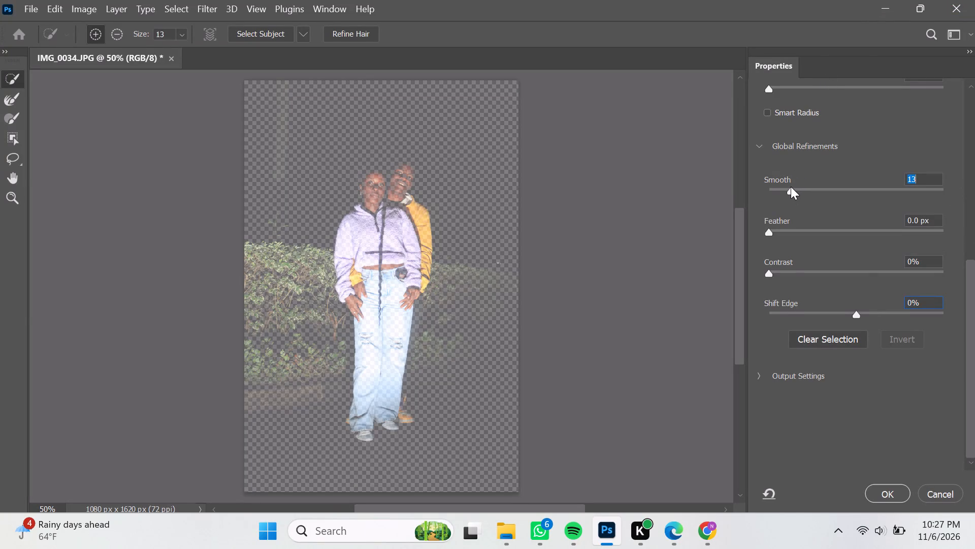
pyautogui.click(791, 187)
# Brush over the couple's faces, clothing and legs with the Quick Selection tool to add them to the selection.
pyautogui.doubleClick(413, 215)
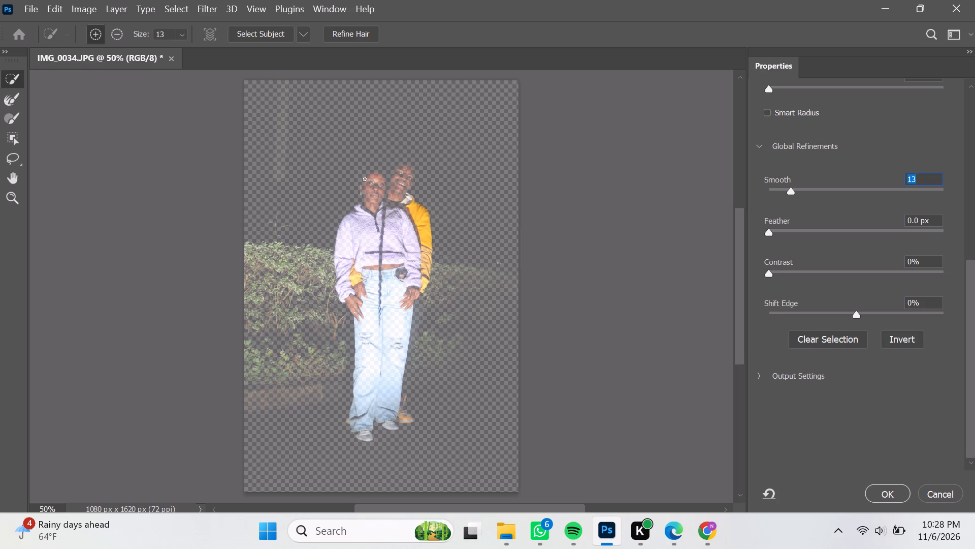
pyautogui.moveTo(365, 179); pyautogui.dragTo(416, 272)
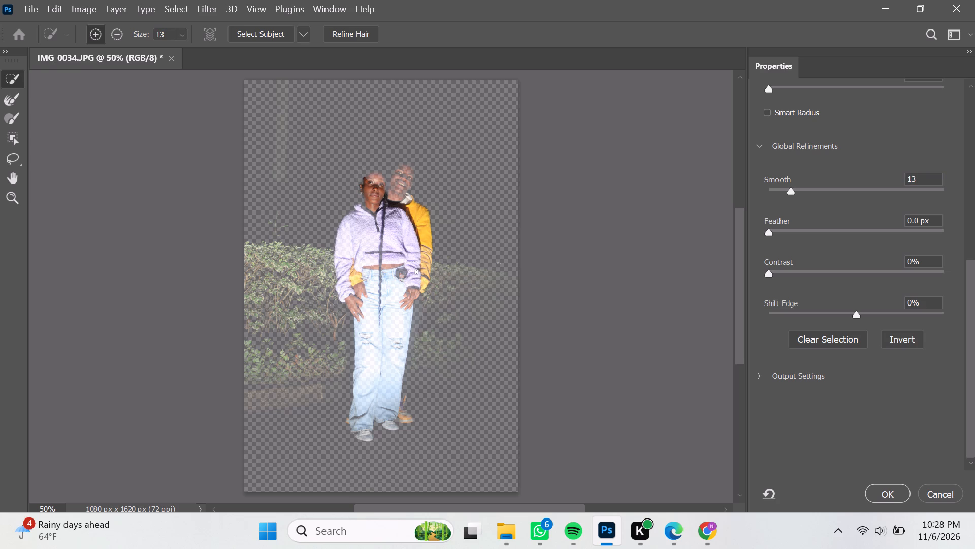
pyautogui.moveTo(416, 272); pyautogui.dragTo(421, 315)
pyautogui.moveTo(421, 315); pyautogui.dragTo(411, 343)
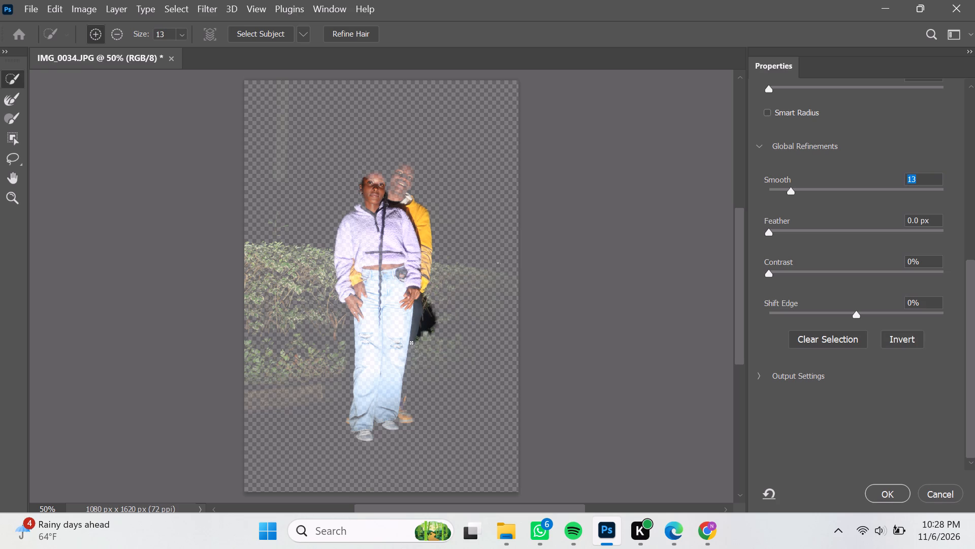
pyautogui.moveTo(411, 343); pyautogui.dragTo(429, 307)
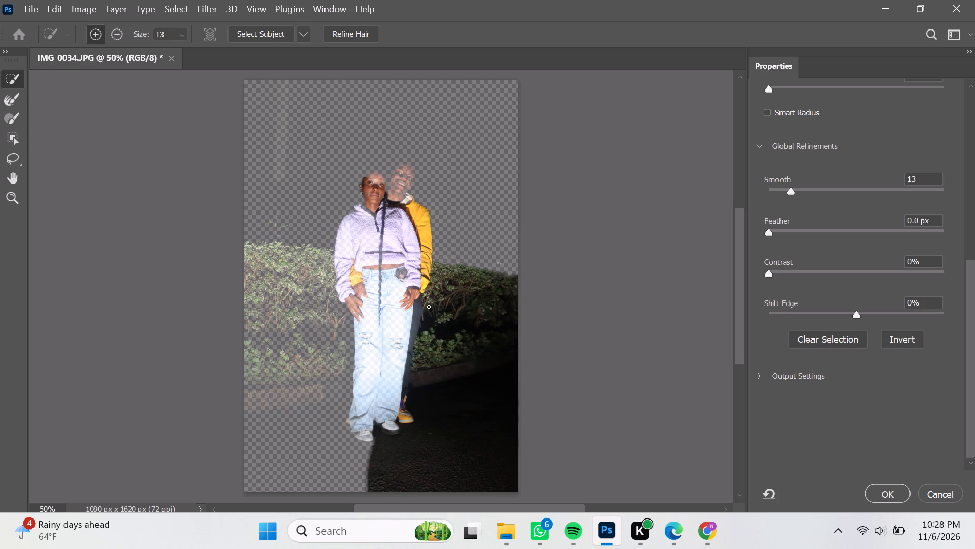
pyautogui.moveTo(429, 307); pyautogui.dragTo(339, 374)
pyautogui.moveTo(340, 403); pyautogui.dragTo(348, 247)
pyautogui.moveTo(348, 247); pyautogui.dragTo(368, 234)
pyautogui.moveTo(417, 174); pyautogui.dragTo(376, 196)
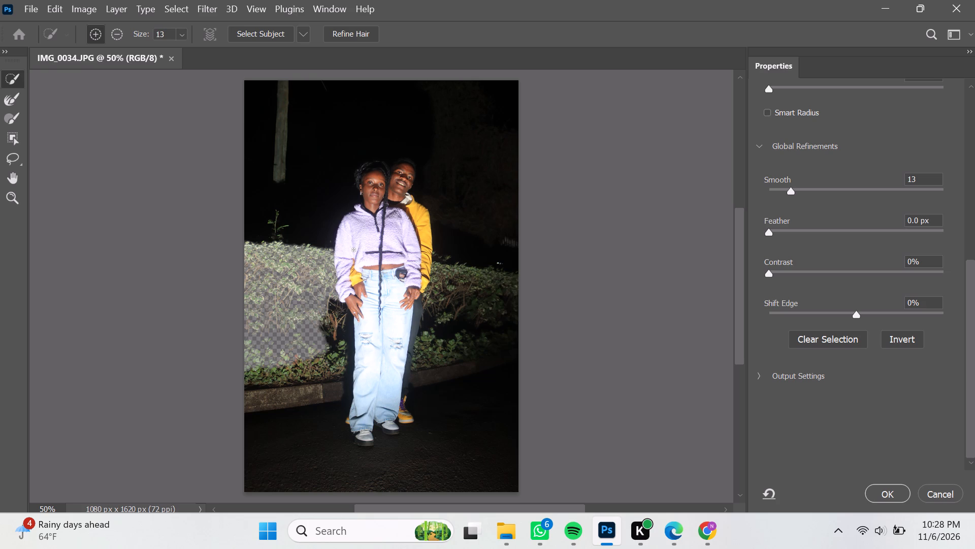
# Extend the selection into the still-masked hedge beside the woman with Quick Selection strokes.
pyautogui.moveTo(328, 353); pyautogui.dragTo(318, 326)
pyautogui.moveTo(318, 326); pyautogui.dragTo(249, 344)
pyautogui.moveTo(249, 344); pyautogui.dragTo(305, 210)
pyautogui.moveTo(305, 210); pyautogui.dragTo(249, 368)
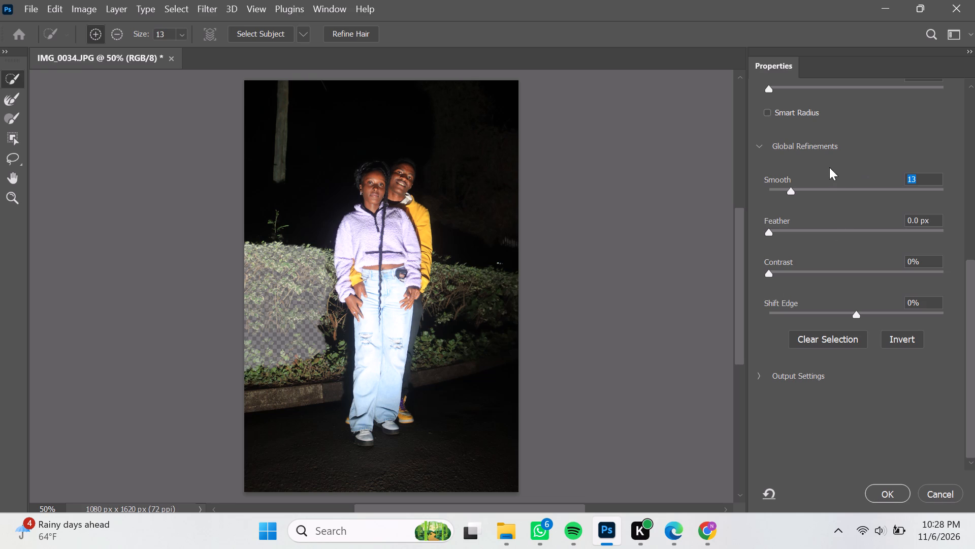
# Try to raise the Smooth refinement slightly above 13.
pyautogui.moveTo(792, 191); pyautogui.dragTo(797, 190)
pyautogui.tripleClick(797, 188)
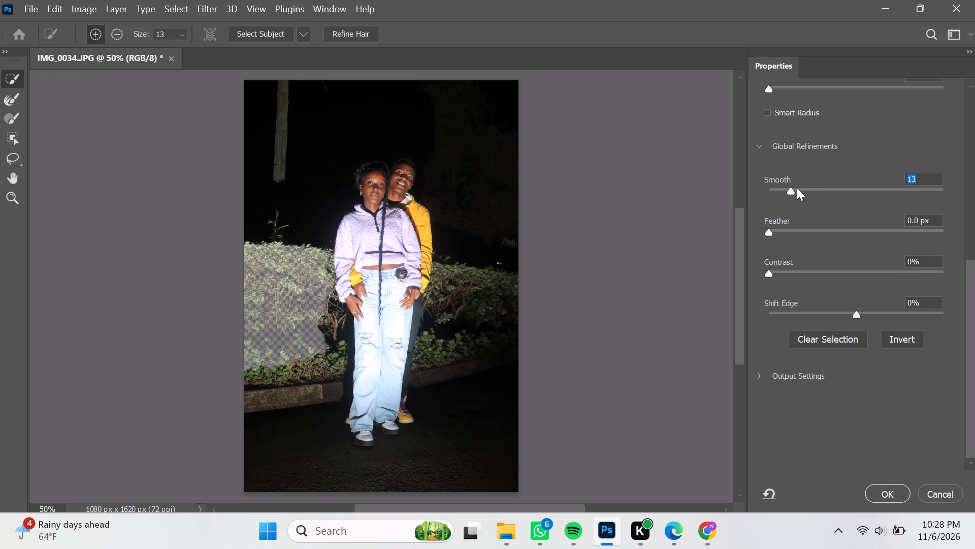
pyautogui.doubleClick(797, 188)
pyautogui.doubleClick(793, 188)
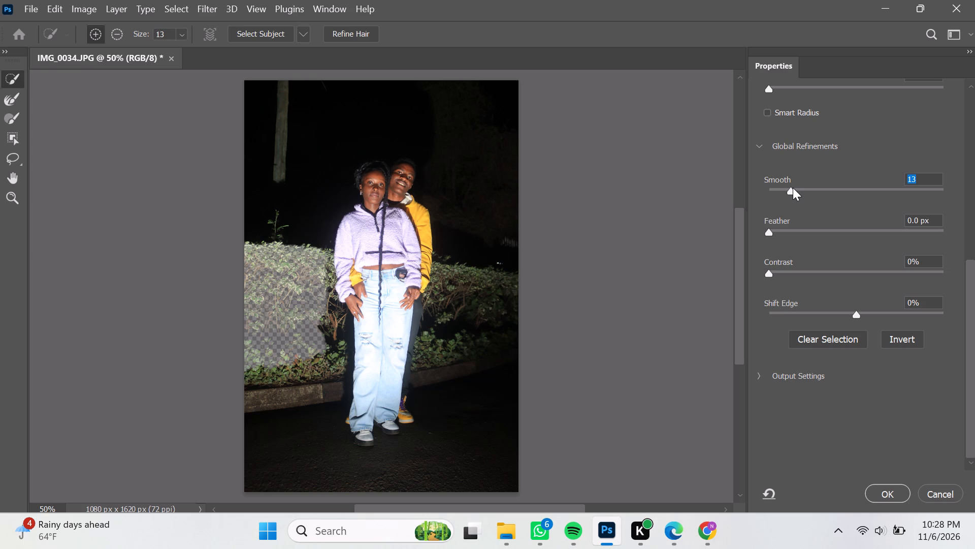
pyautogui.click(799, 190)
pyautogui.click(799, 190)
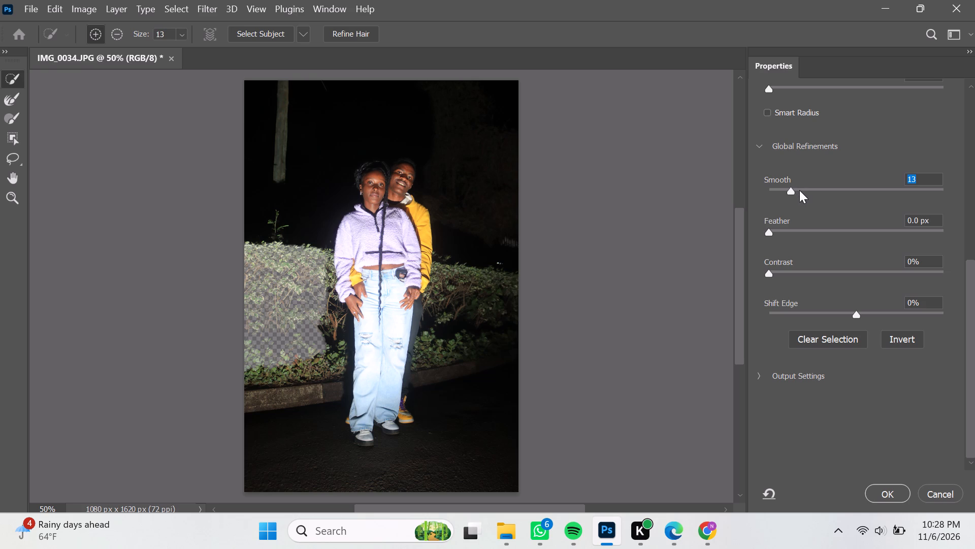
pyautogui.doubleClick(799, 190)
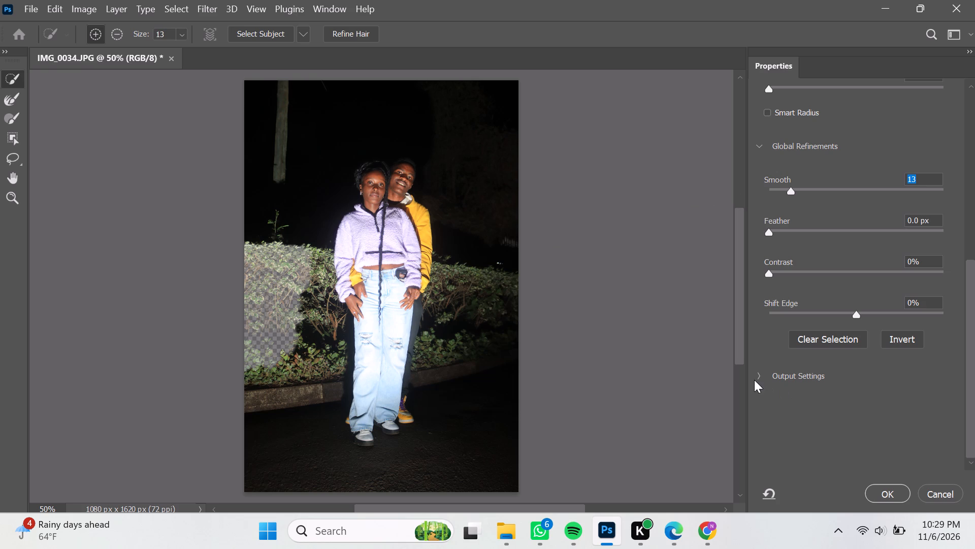
# Brush across the masked hedge area beside the couple to add its lower part to the selection.
pyautogui.moveTo(267, 285); pyautogui.dragTo(267, 340)
pyautogui.moveTo(267, 340); pyautogui.dragTo(318, 0)
pyautogui.moveTo(318, 0); pyautogui.dragTo(292, 450)
pyautogui.moveTo(292, 450); pyautogui.dragTo(291, 354)
pyautogui.moveTo(258, 304); pyautogui.dragTo(240, 306)
pyautogui.moveTo(240, 306); pyautogui.dragTo(272, 347)
pyautogui.moveTo(272, 347); pyautogui.dragTo(307, 259)
pyautogui.doubleClick(307, 259)
pyautogui.click(307, 247)
pyautogui.moveTo(306, 246); pyautogui.dragTo(303, 254)
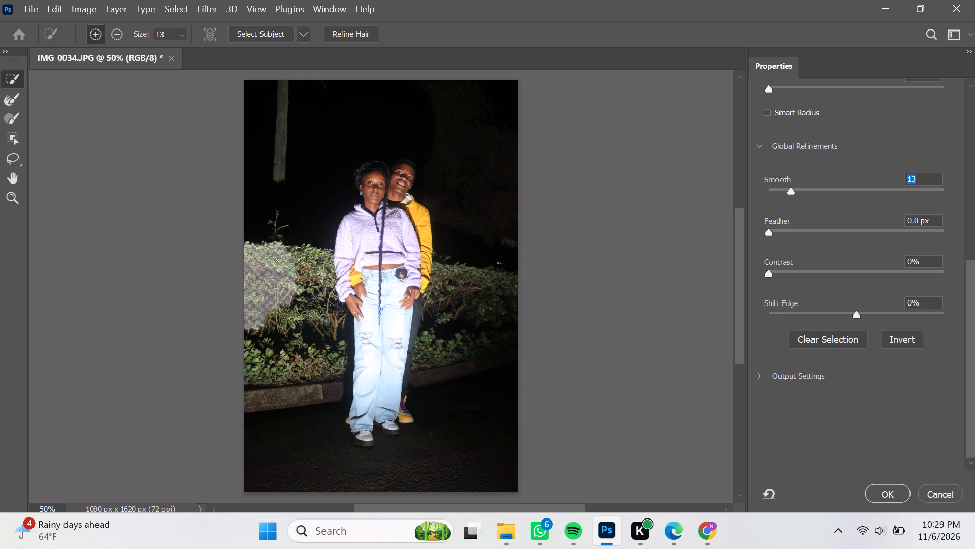
# Brush over the last masked patch of hedge at the photo's edge to add it to the selection.
pyautogui.moveTo(271, 259); pyautogui.dragTo(275, 210)
pyautogui.moveTo(275, 210); pyautogui.dragTo(252, 243)
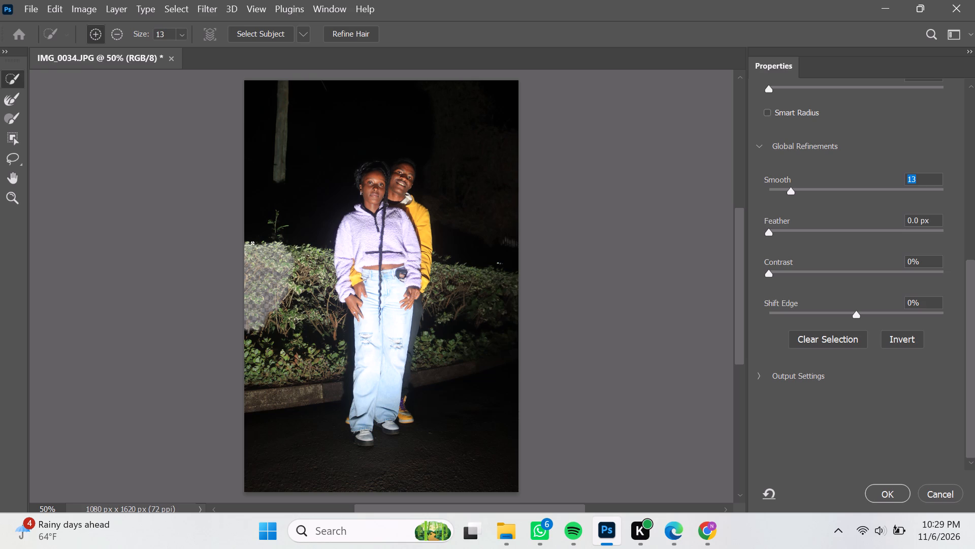
pyautogui.moveTo(252, 243); pyautogui.dragTo(257, 252)
pyautogui.moveTo(257, 252); pyautogui.dragTo(306, 284)
pyautogui.moveTo(306, 284); pyautogui.dragTo(237, 301)
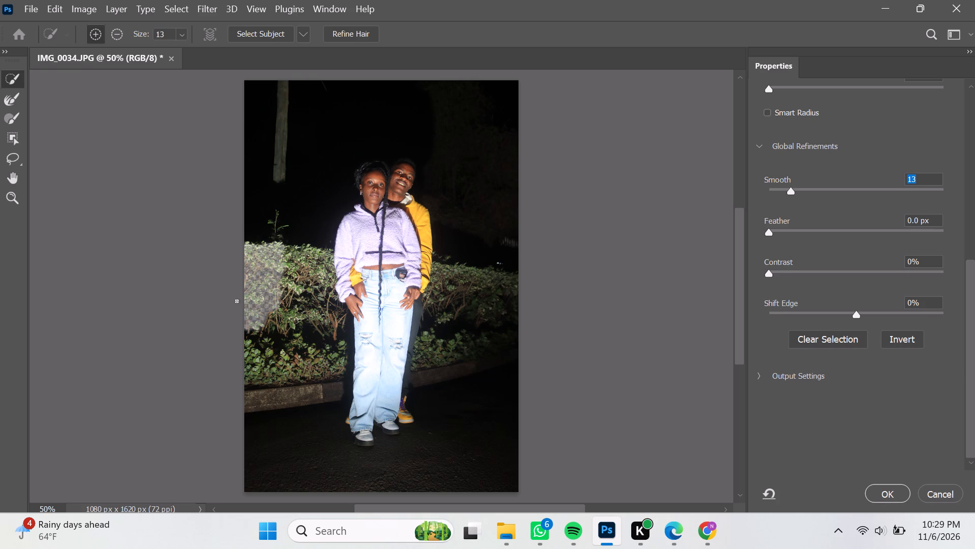
pyautogui.moveTo(237, 301); pyautogui.dragTo(265, 315)
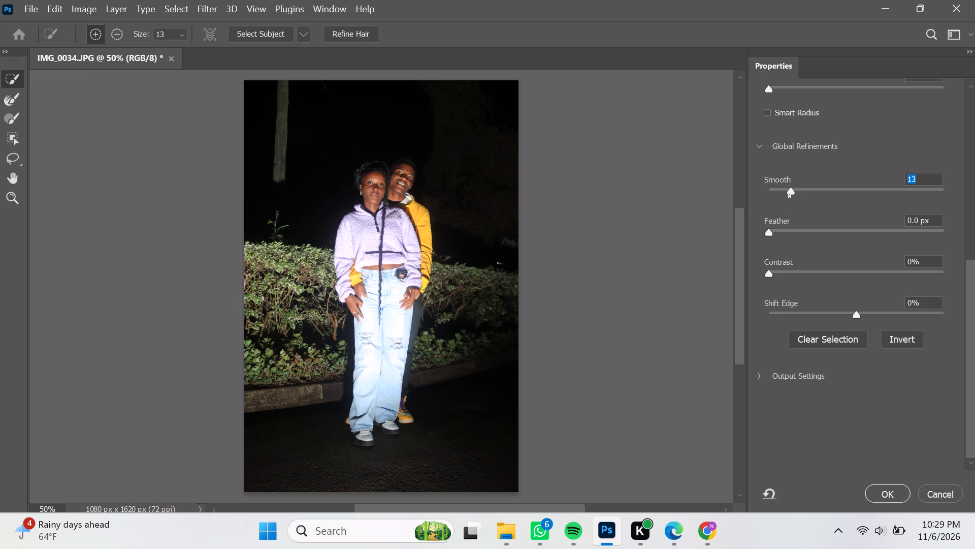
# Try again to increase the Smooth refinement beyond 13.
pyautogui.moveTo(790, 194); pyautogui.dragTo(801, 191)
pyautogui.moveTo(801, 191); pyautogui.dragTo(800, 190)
# Turn on Smart Radius for the selection's edge detection.
pyautogui.click(767, 115)
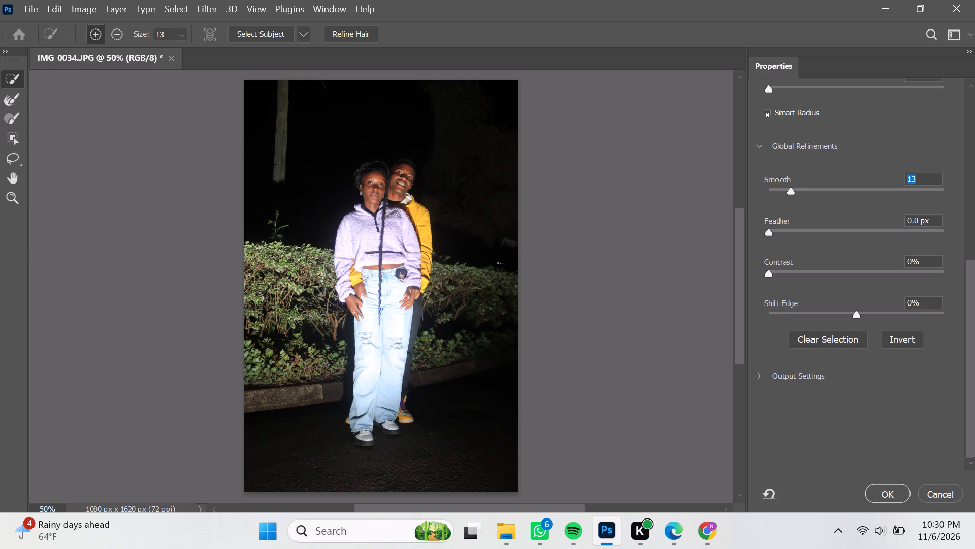
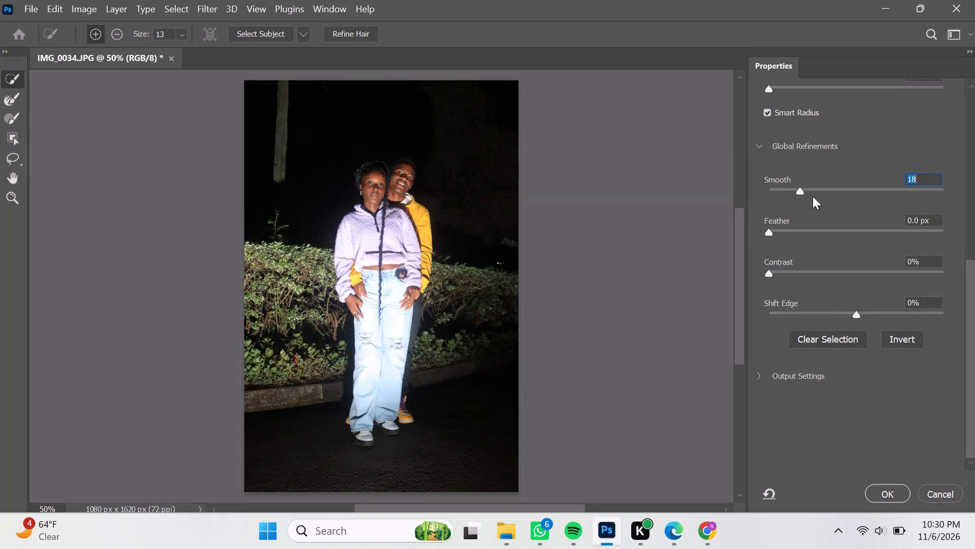
# Set the selection's Smooth refinement to 21.
pyautogui.click(927, 181)
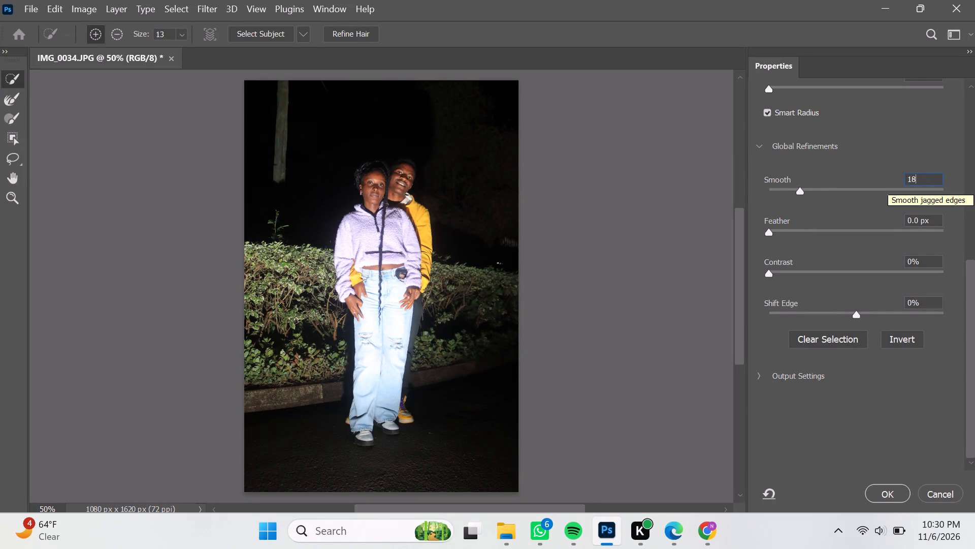
pyautogui.press('BackSpace')
pyautogui.press('BackSpace')
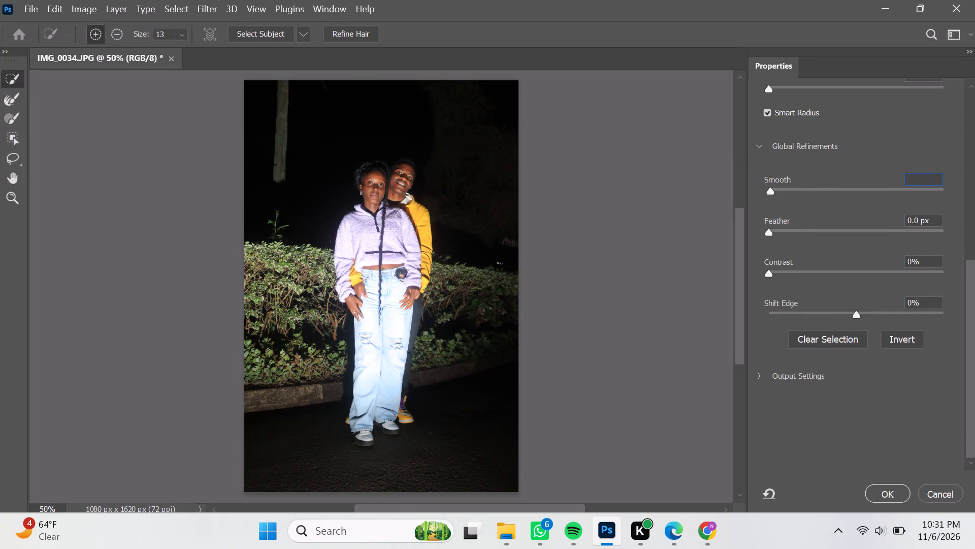
pyautogui.press('2')
pyautogui.press('1')
pyautogui.press('Return')
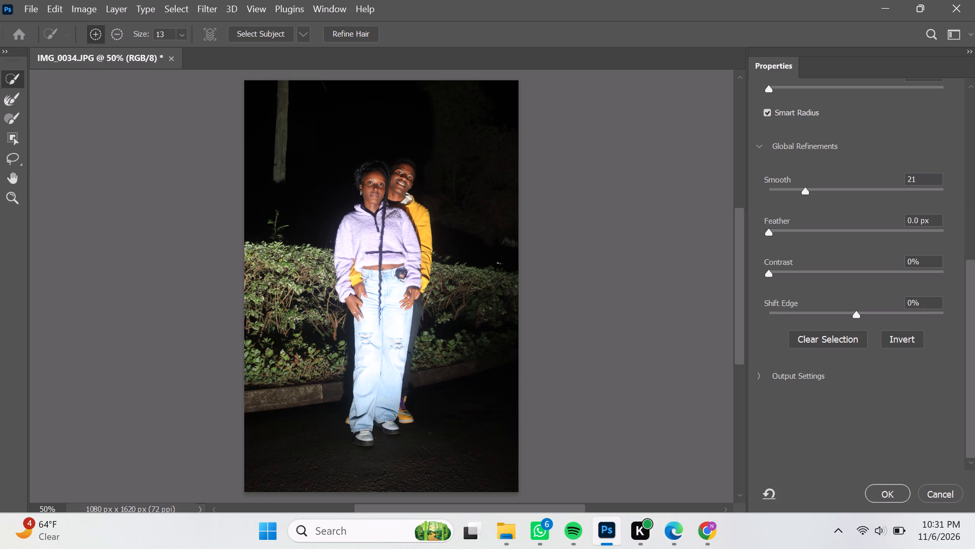
# Set the selection's Feather refinement to 2.8 px.
pyautogui.click(932, 219)
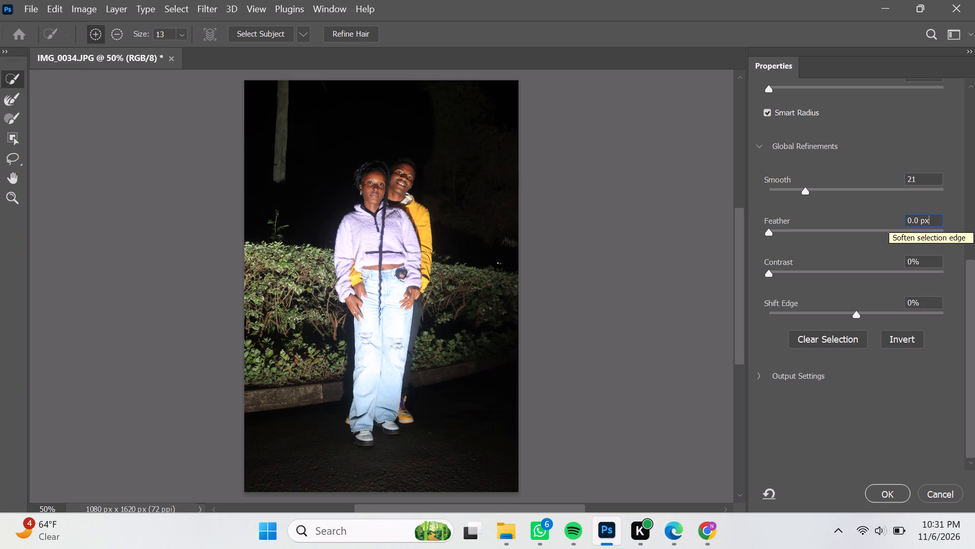
pyautogui.press('BackSpace')
pyautogui.press('BackSpace')
pyautogui.press('BackSpace')
pyautogui.press('BackSpace')
pyautogui.press('BackSpace')
pyautogui.press('BackSpace')
pyautogui.press('2')
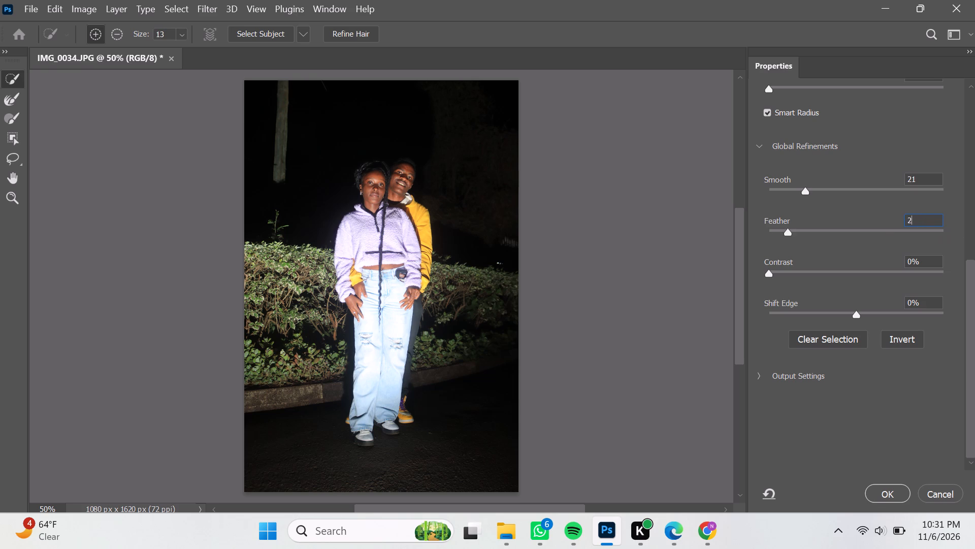
pyautogui.press('.')
pyautogui.press('8')
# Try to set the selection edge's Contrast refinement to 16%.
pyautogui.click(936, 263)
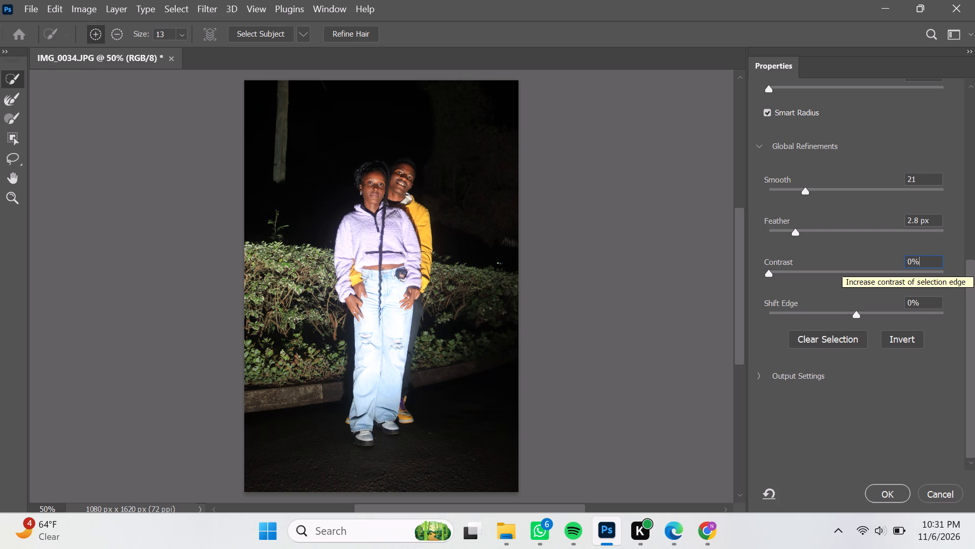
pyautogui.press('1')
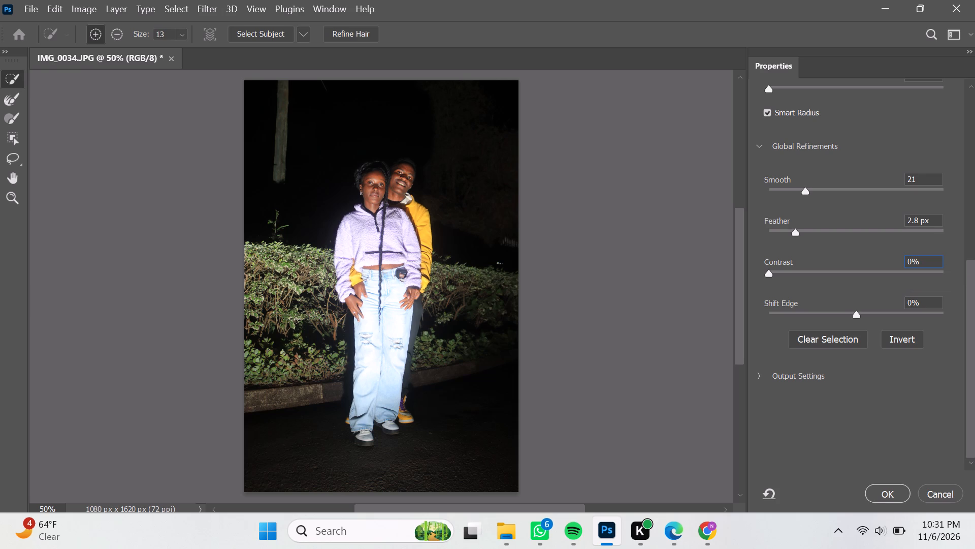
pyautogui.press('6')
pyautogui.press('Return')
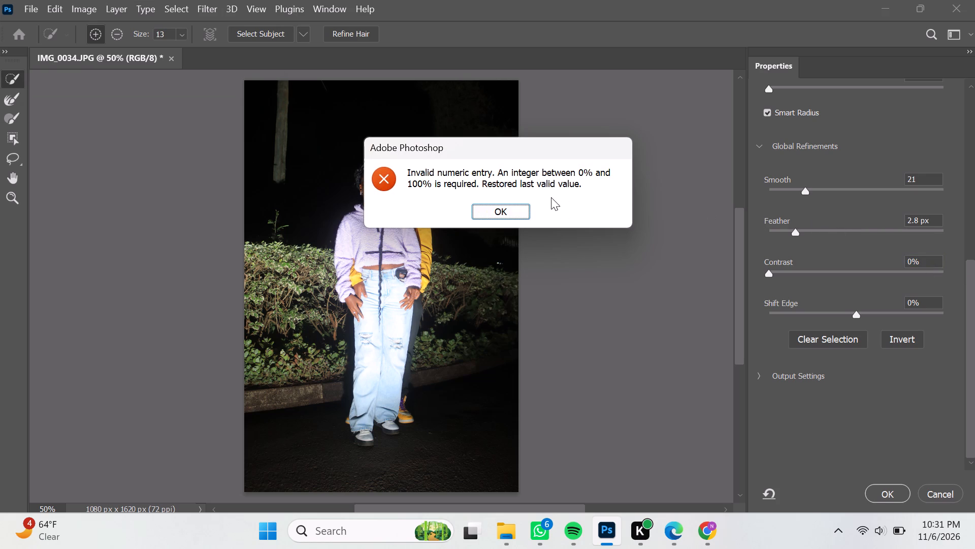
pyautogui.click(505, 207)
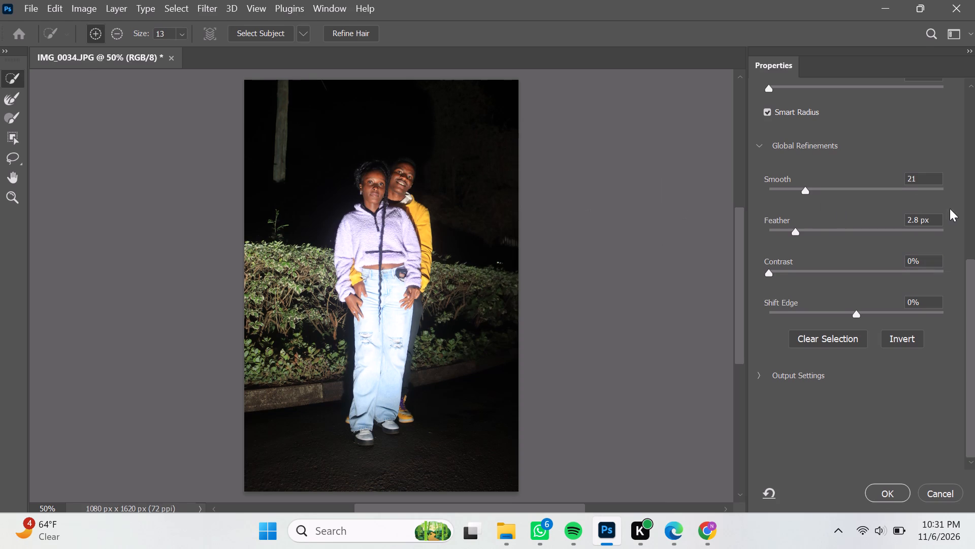
# Set the selection edge's Contrast refinement to 40%.
pyautogui.click(908, 261)
pyautogui.press('1')
pyautogui.press('BackSpace')
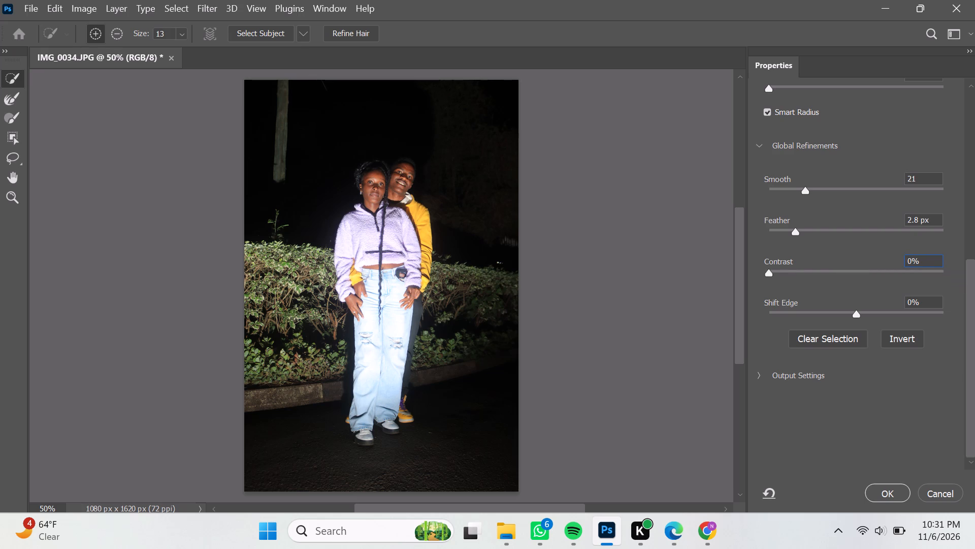
pyautogui.press('2')
pyautogui.press('BackSpace')
pyautogui.press('4')
# Expand the selection edge by setting the Shift Edge refinement to +10%.
pyautogui.click(910, 302)
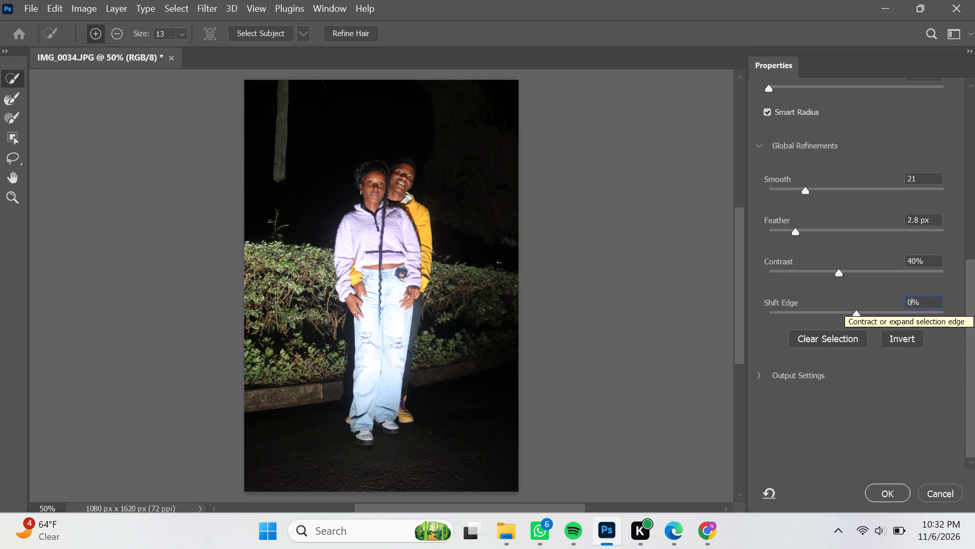
pyautogui.press('Left')
pyautogui.press('1')
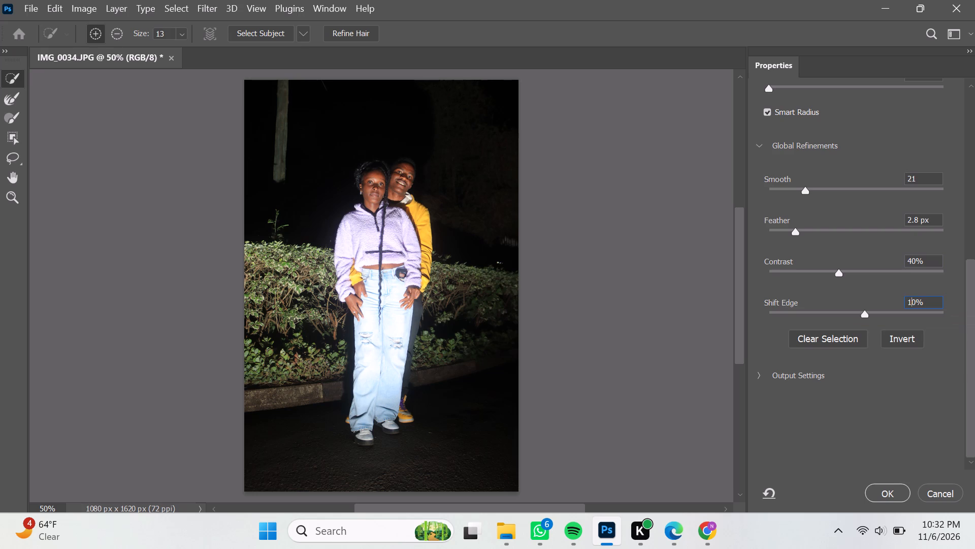
pyautogui.press('Return')
# Apply the refined selection and return to the main image workspace.
pyautogui.press('Return')
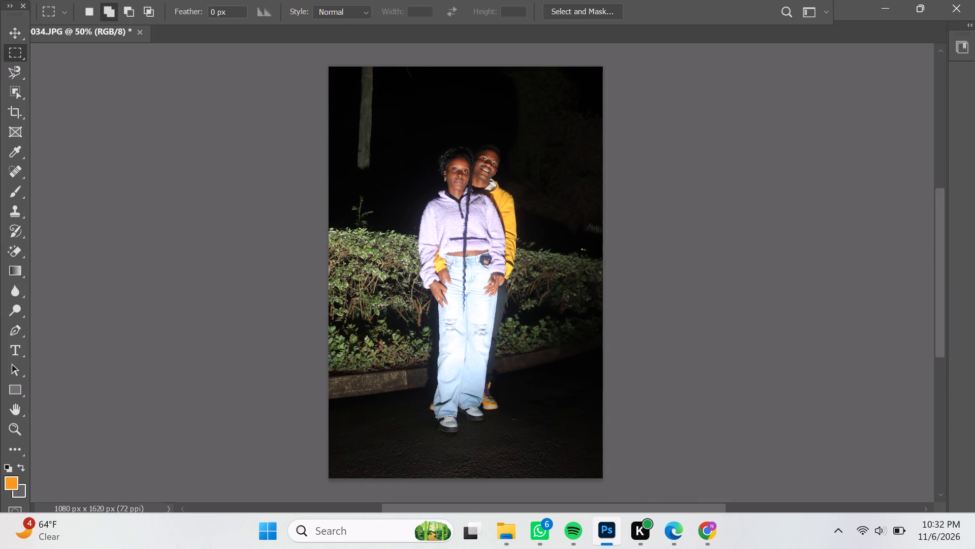
pyautogui.doubleClick(719, 279)
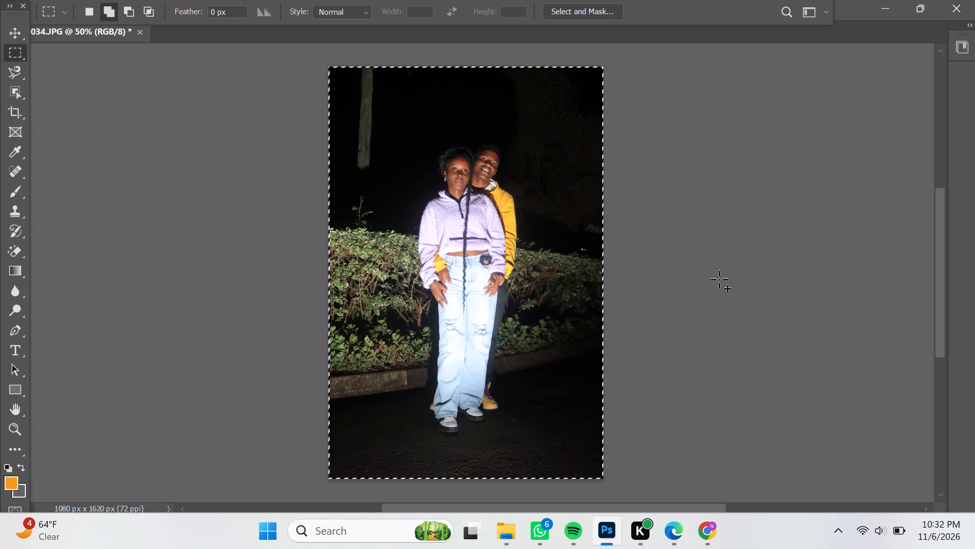
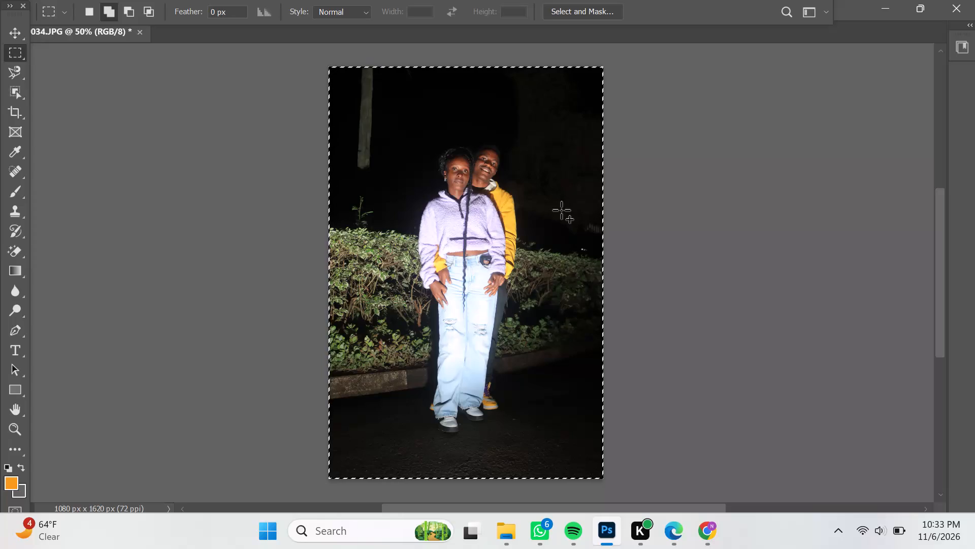
# Feather the current selection of the photo with a radius of 7 pixels.
pyautogui.rightClick(561, 210)
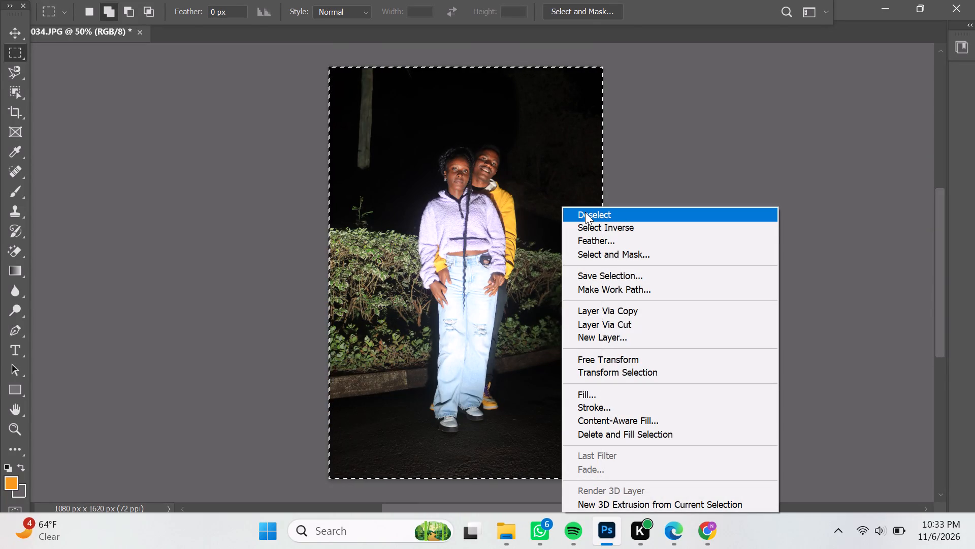
pyautogui.click(596, 236)
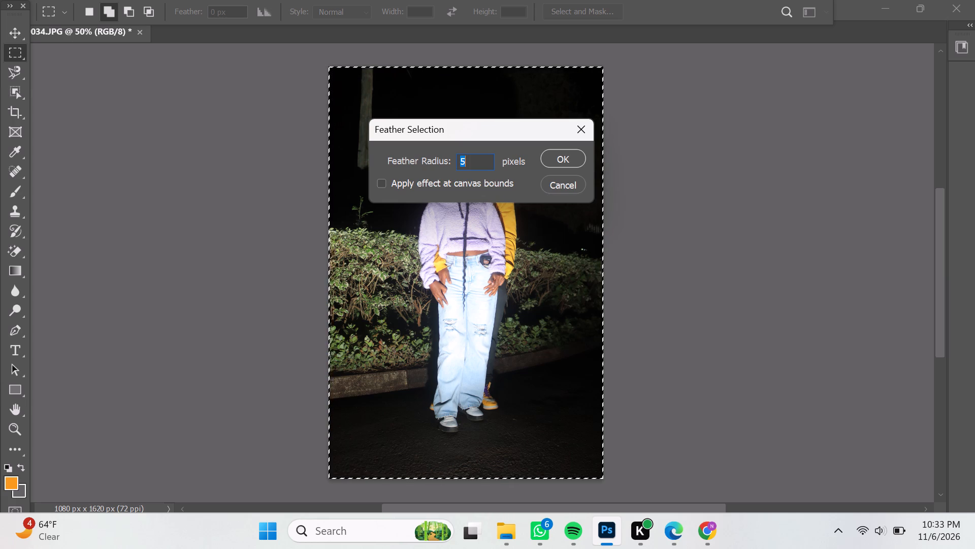
pyautogui.press('BackSpace')
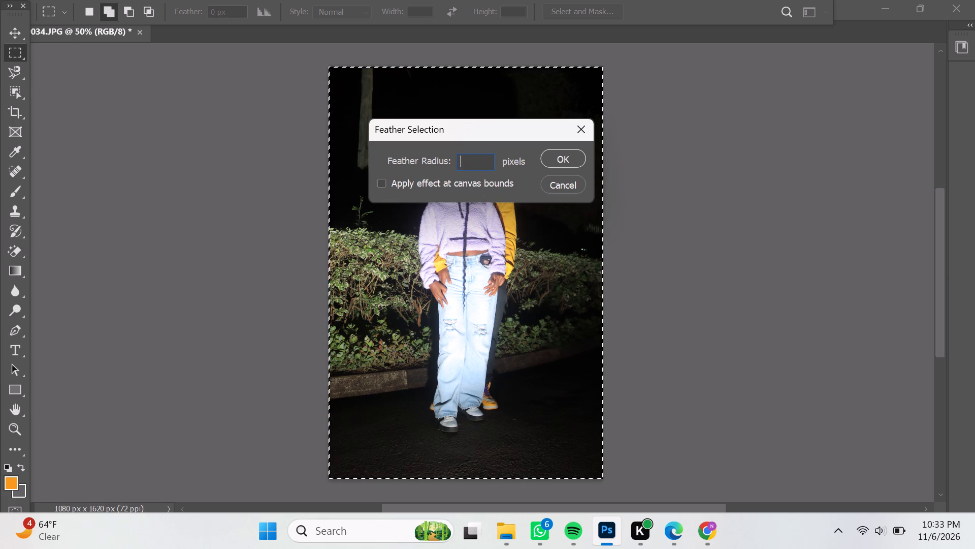
pyautogui.press('7')
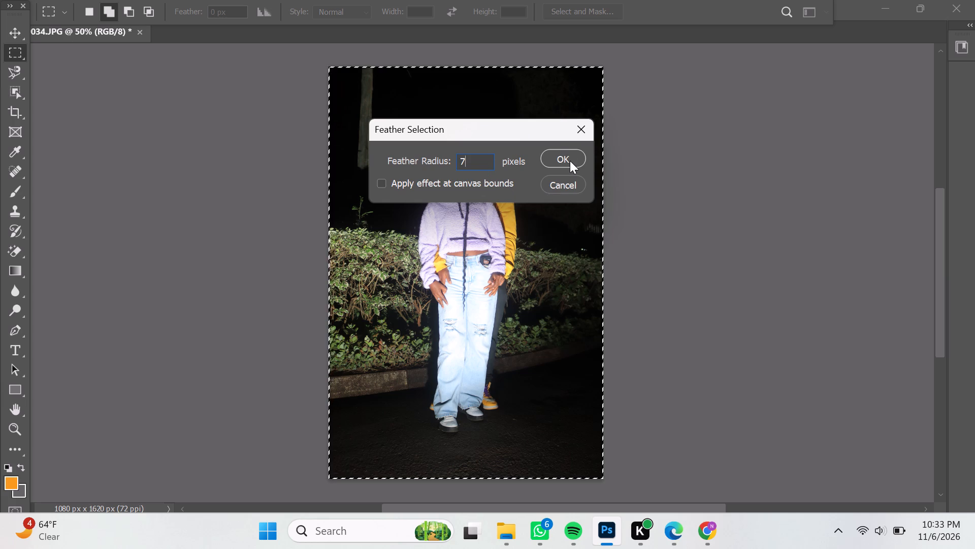
pyautogui.click(570, 161)
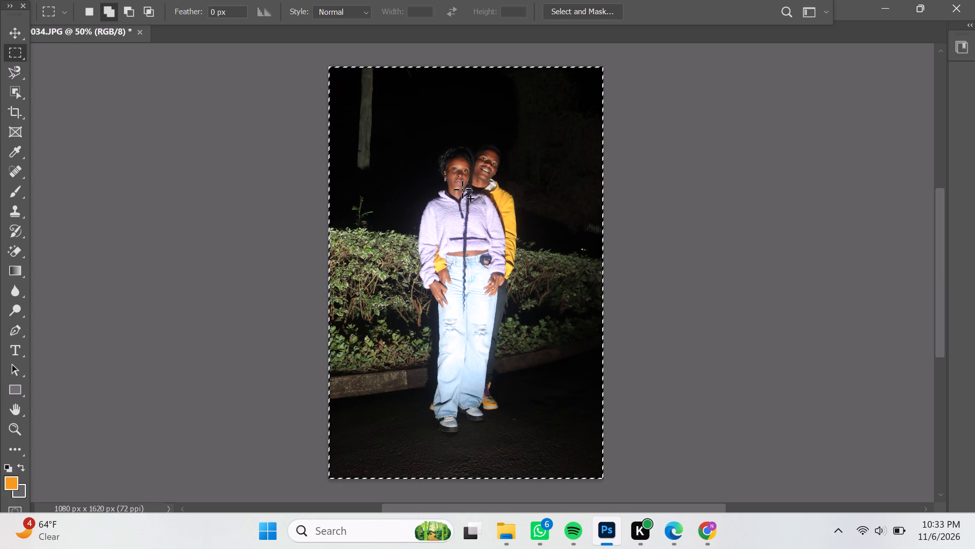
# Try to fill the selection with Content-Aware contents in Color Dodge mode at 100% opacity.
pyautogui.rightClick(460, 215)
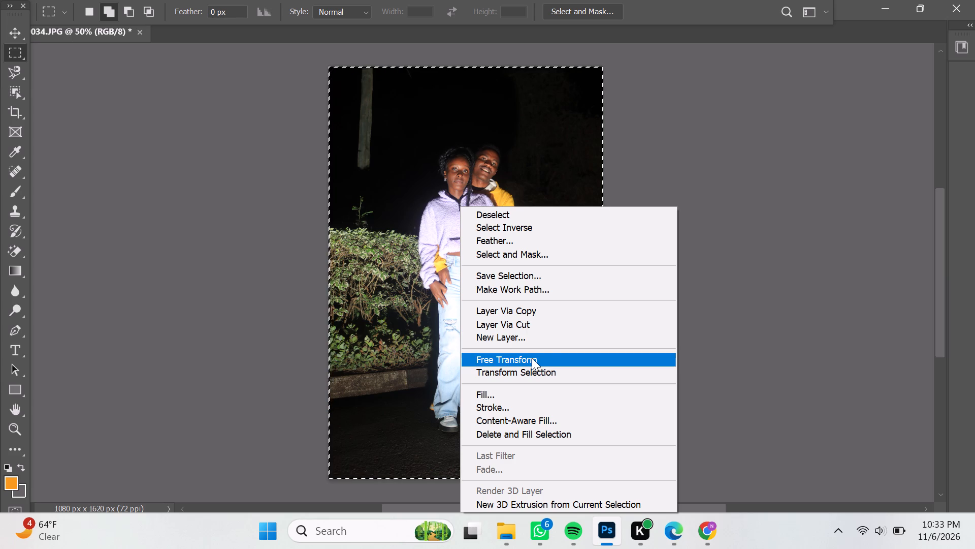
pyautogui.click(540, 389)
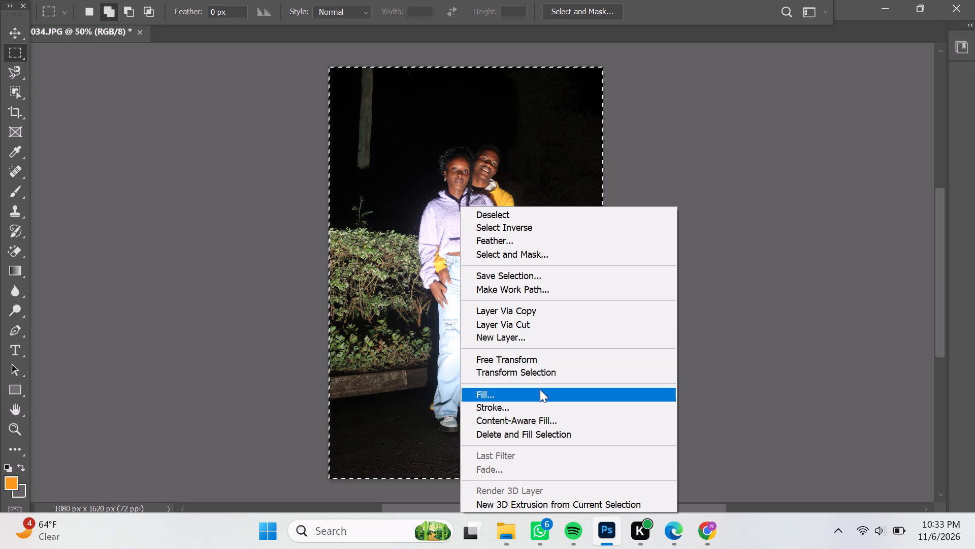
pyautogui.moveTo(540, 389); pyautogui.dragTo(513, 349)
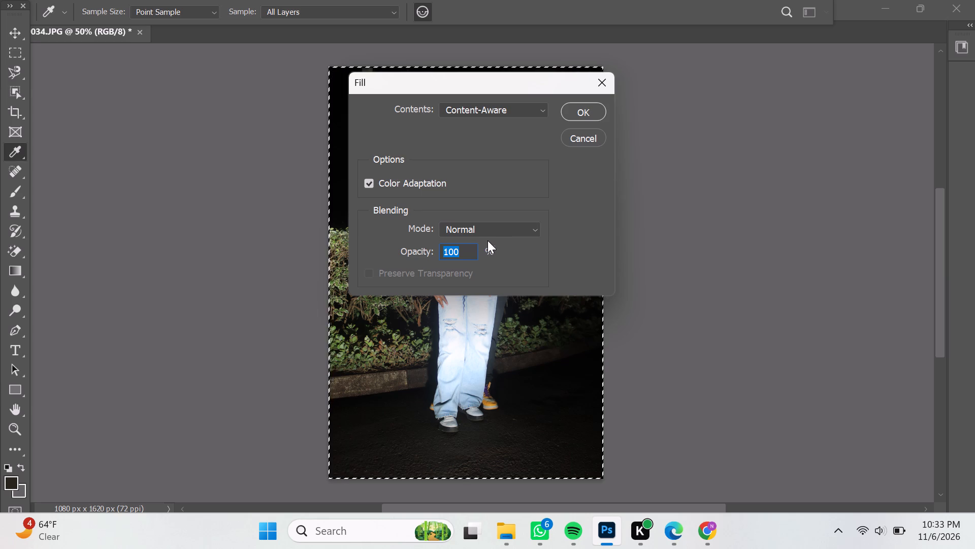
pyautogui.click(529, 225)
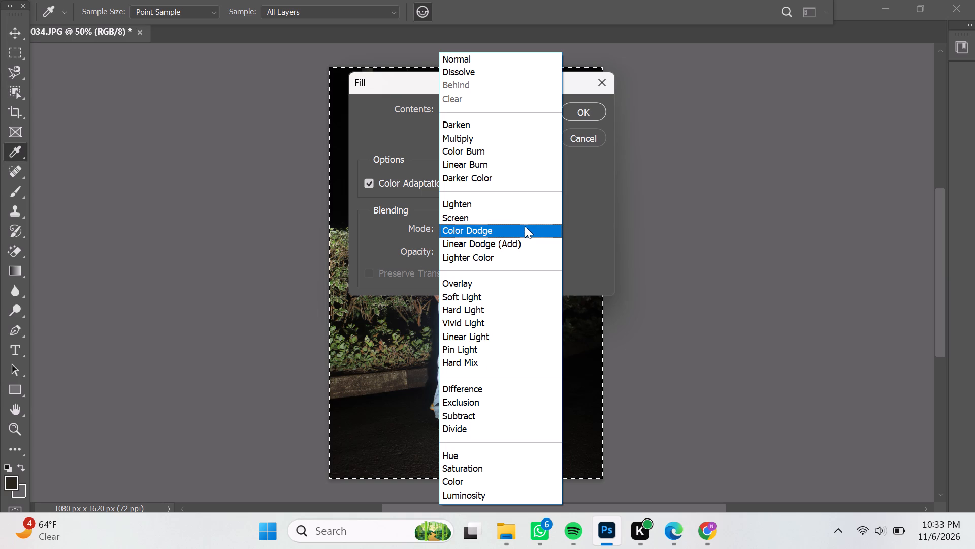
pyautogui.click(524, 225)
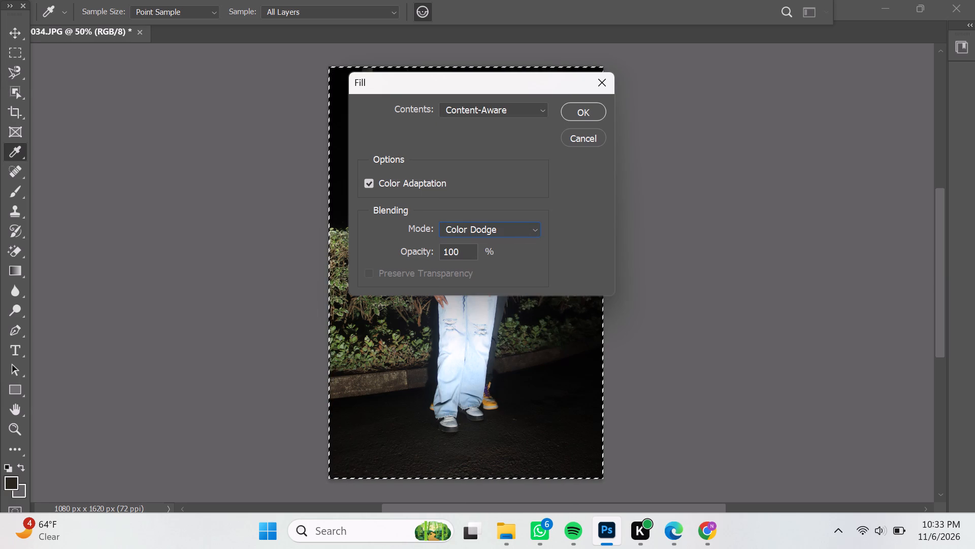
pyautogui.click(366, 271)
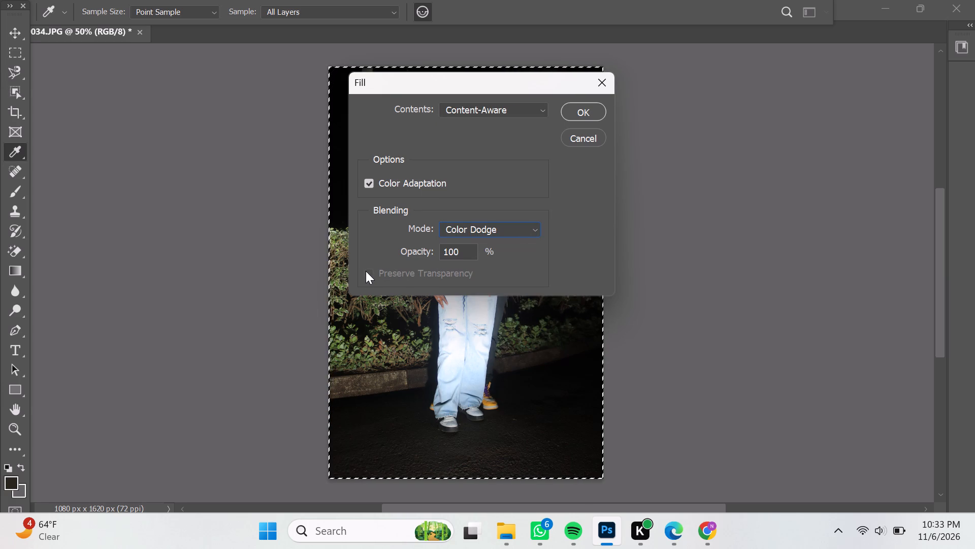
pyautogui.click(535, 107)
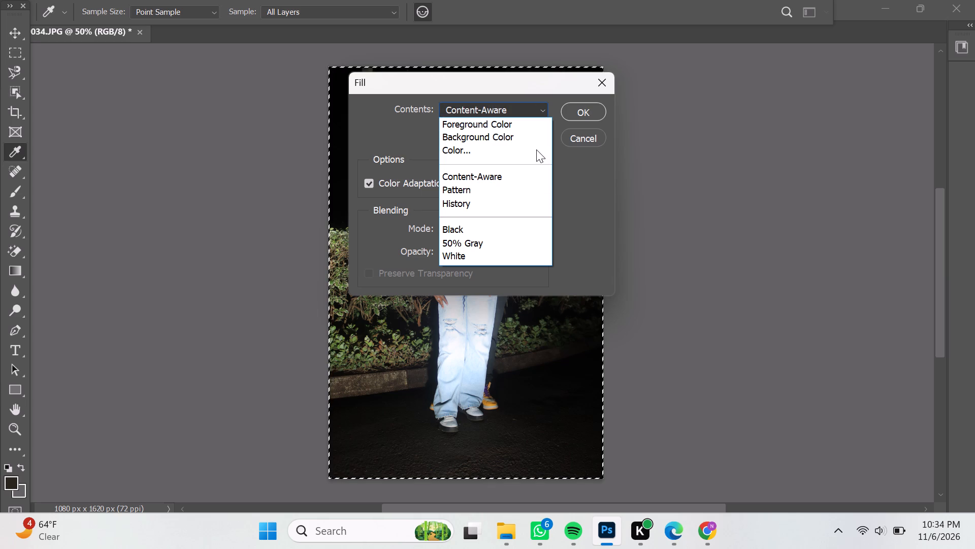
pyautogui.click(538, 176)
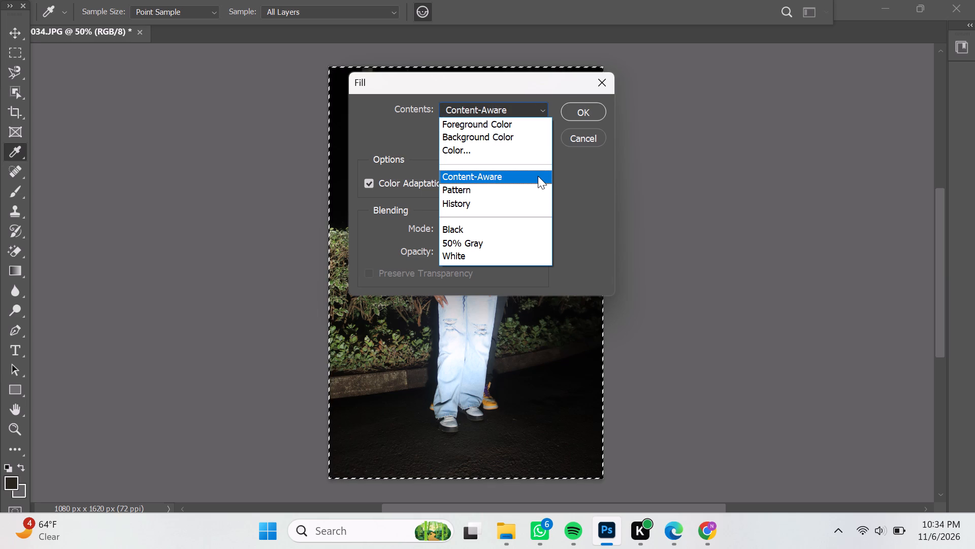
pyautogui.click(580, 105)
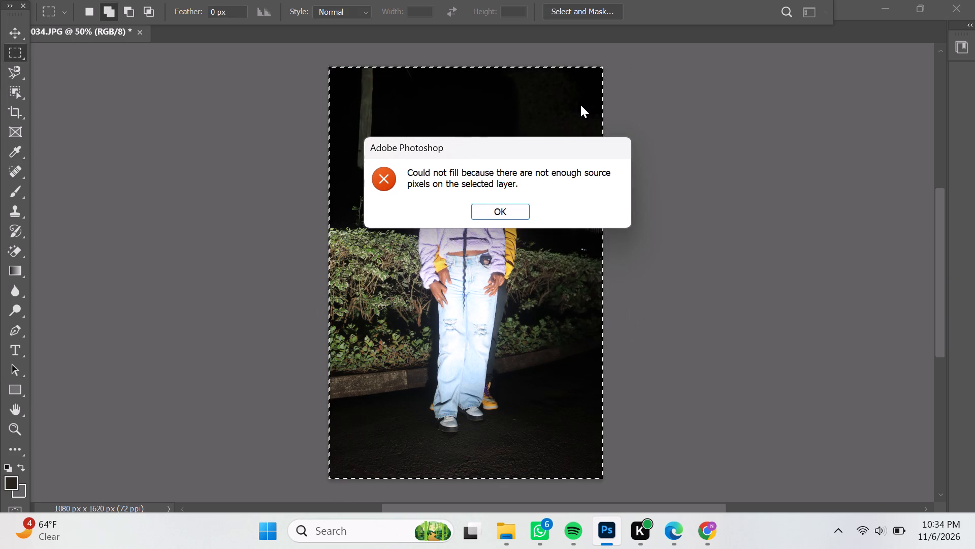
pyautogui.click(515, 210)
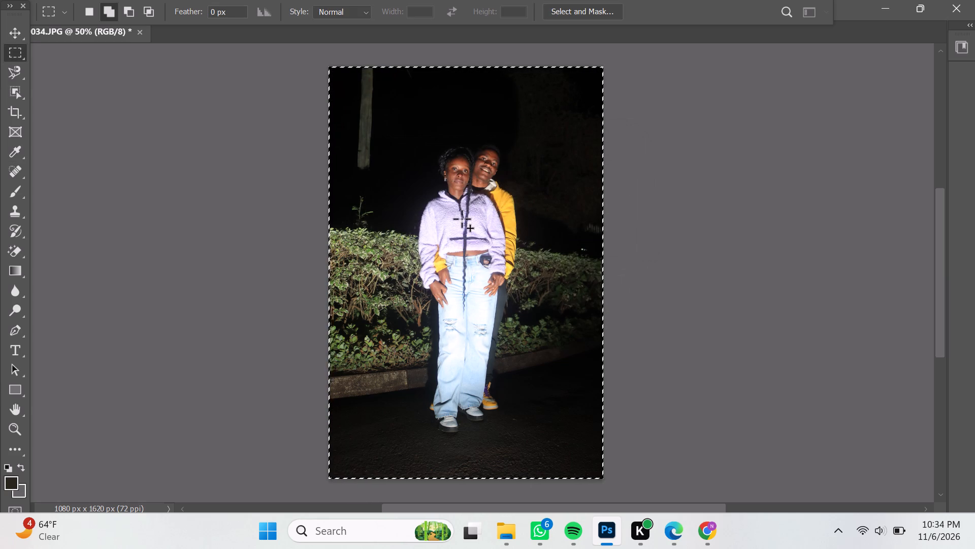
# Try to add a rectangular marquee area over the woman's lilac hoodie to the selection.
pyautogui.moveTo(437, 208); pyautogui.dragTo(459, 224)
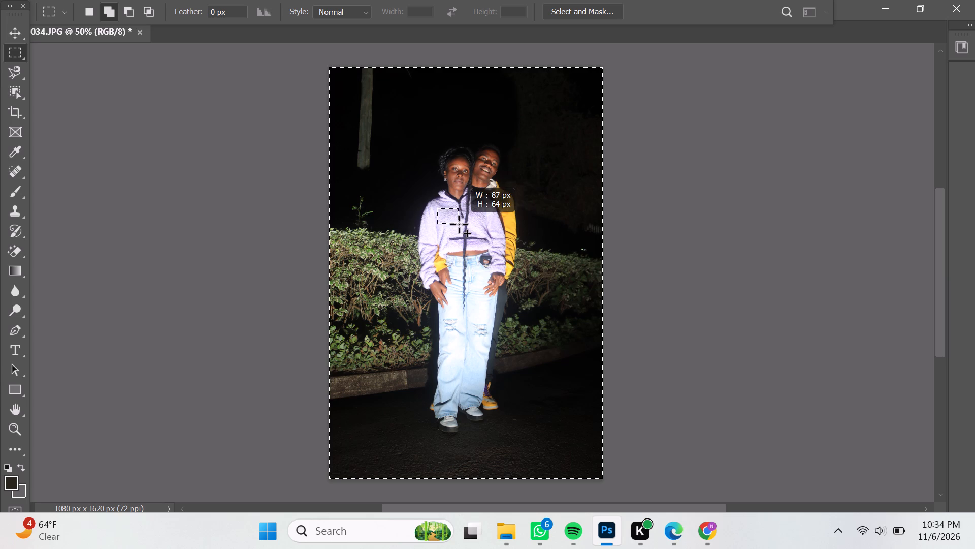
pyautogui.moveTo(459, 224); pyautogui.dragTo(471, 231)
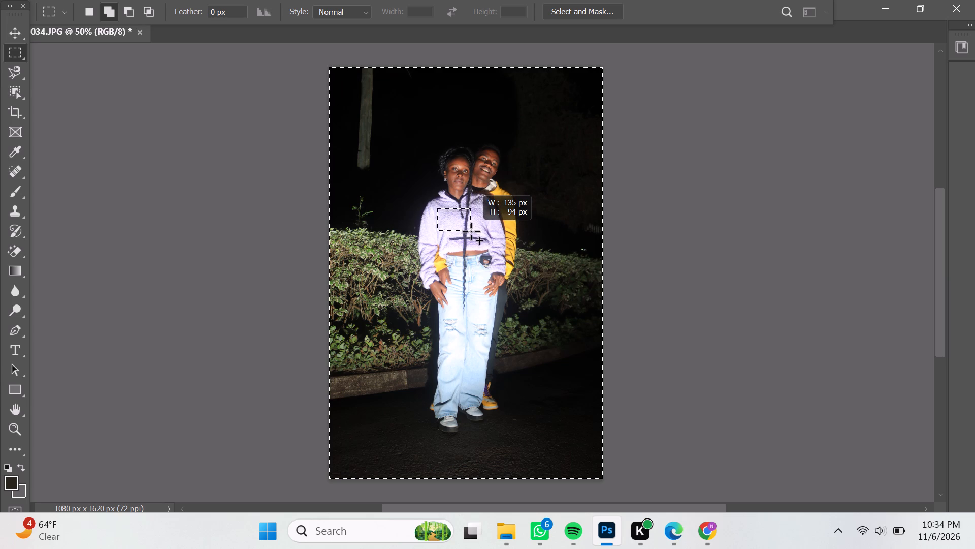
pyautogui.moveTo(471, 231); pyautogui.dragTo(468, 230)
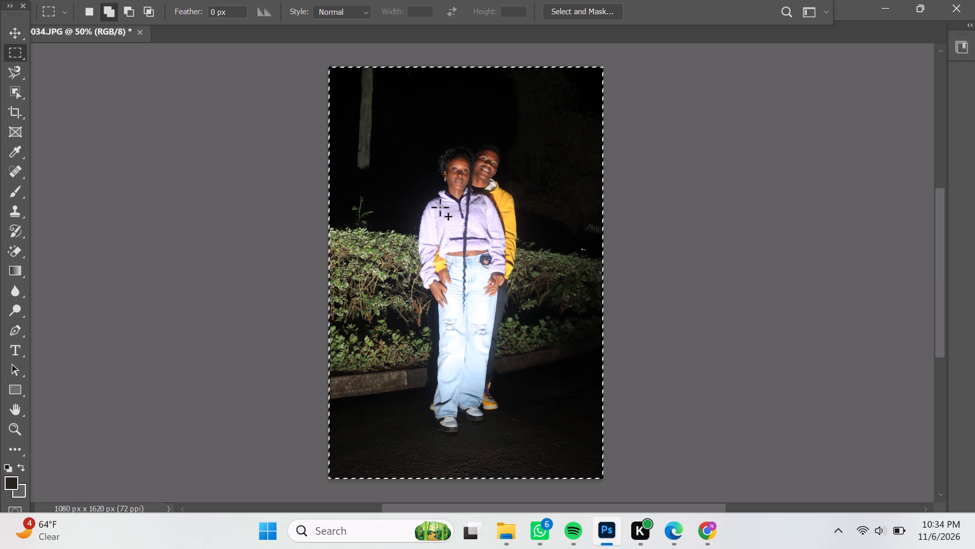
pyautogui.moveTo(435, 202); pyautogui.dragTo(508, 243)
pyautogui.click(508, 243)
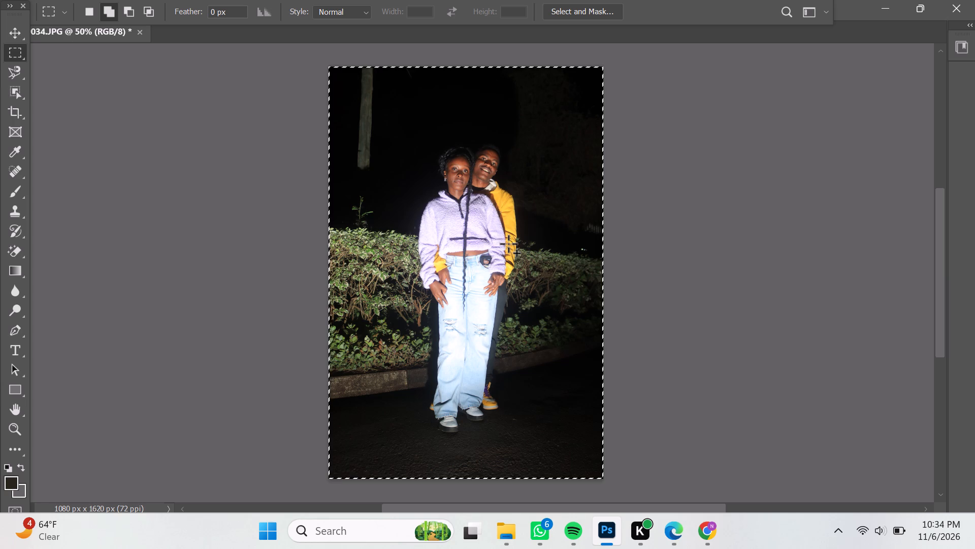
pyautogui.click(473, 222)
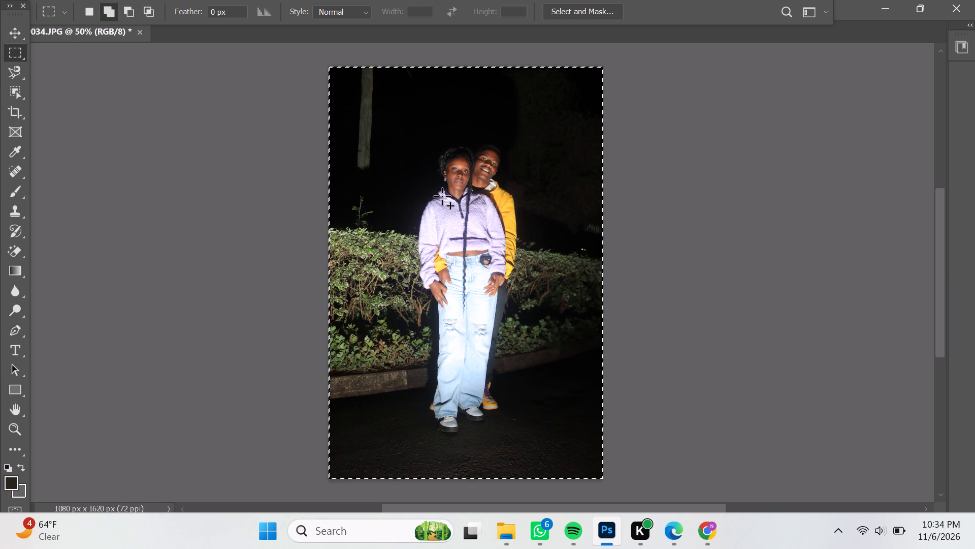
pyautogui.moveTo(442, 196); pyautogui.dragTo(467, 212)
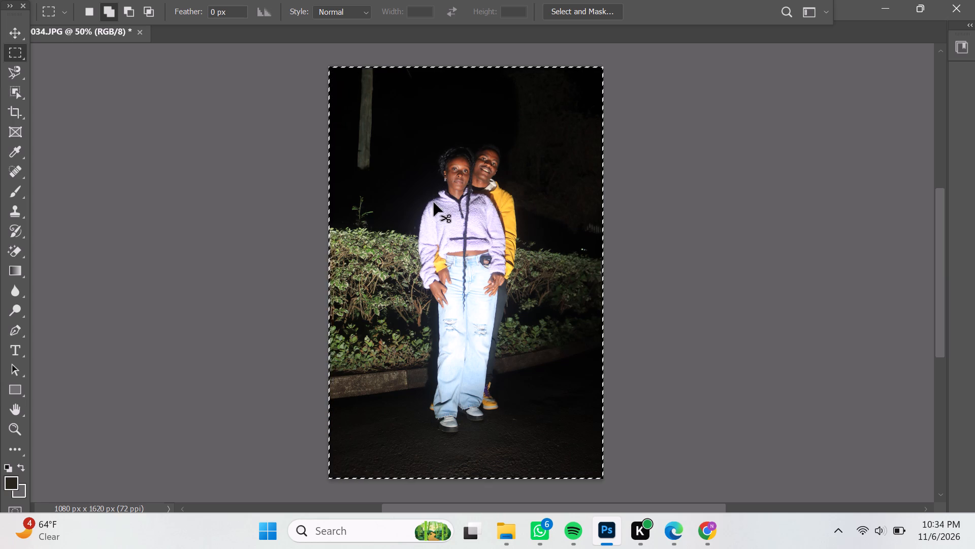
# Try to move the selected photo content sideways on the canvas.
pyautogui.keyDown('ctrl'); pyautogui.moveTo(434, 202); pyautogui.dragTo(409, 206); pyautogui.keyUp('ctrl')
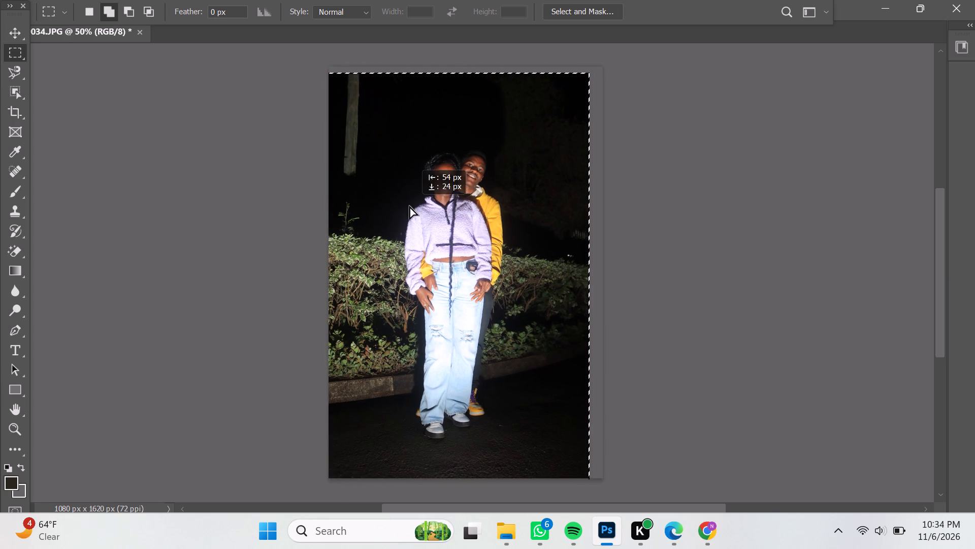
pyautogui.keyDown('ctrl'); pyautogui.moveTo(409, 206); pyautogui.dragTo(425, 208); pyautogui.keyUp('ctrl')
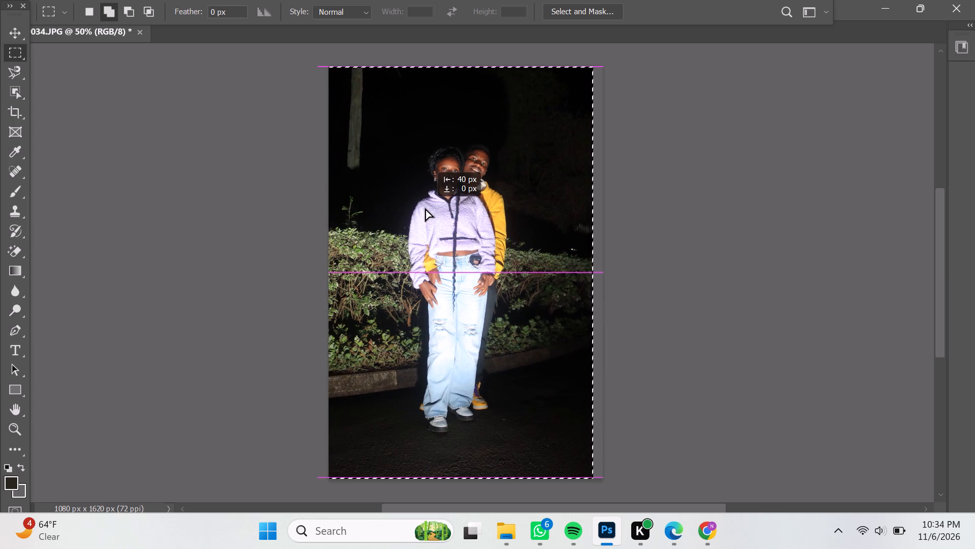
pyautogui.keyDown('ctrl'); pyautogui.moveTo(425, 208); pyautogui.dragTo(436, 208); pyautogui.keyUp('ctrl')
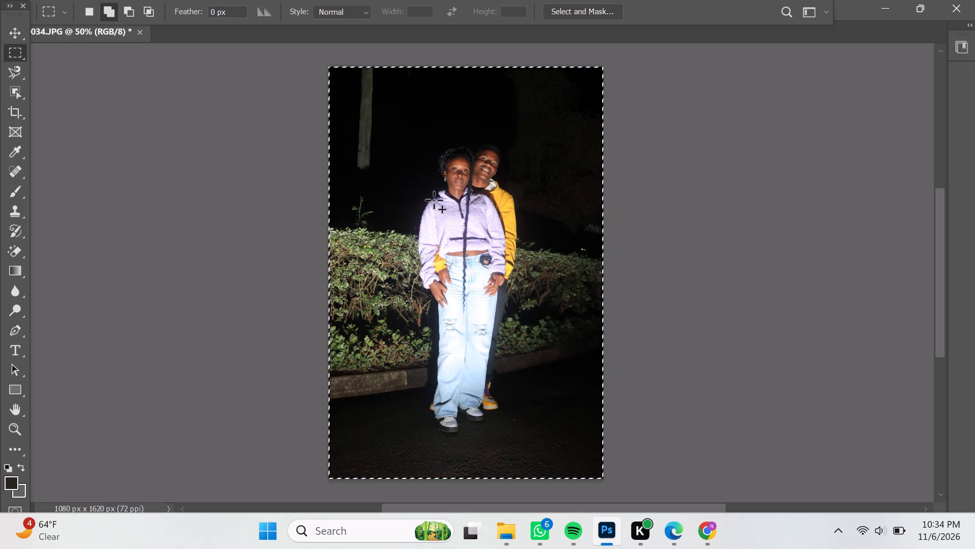
# Set the Rectangular Marquee tool's style to Fixed Size.
pyautogui.click(358, 15)
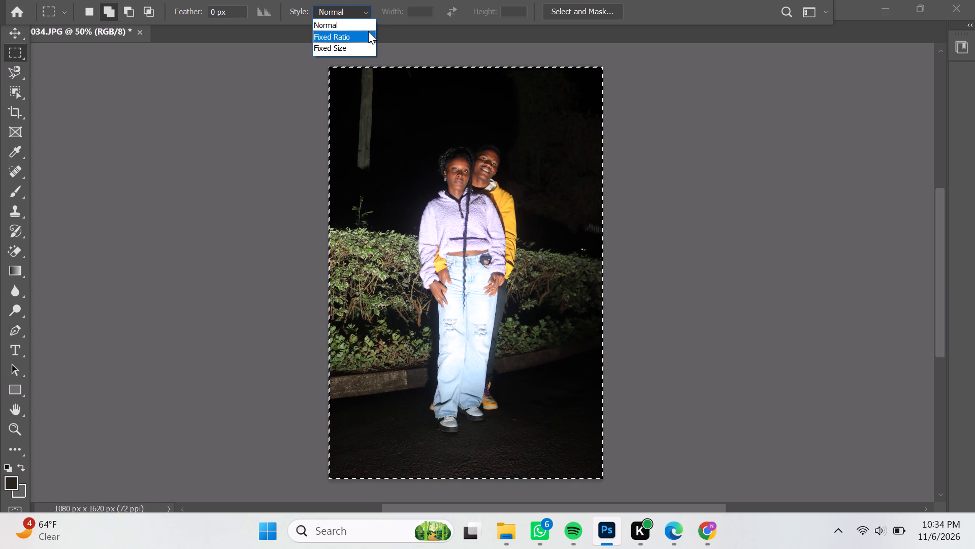
pyautogui.click(363, 48)
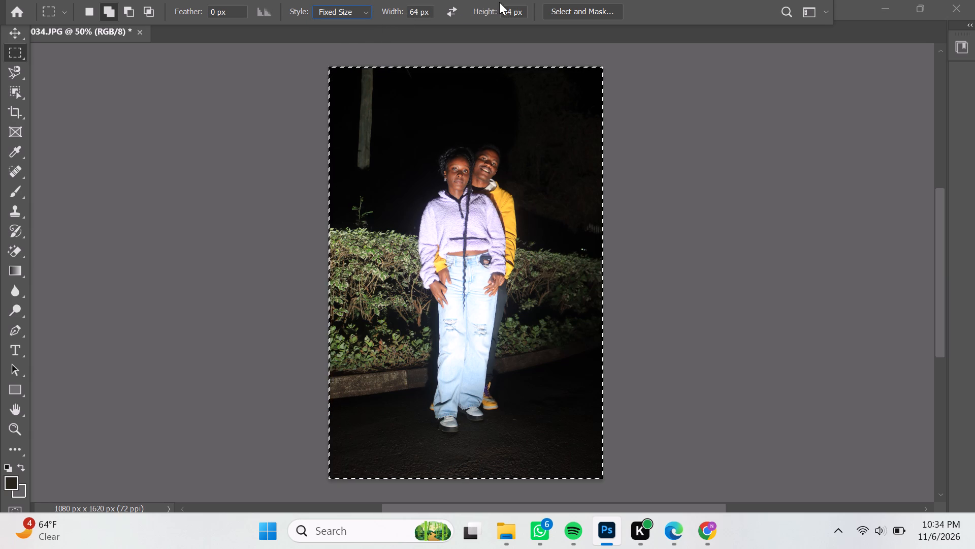
# Refine the selection in Select and Mask with an edge Contrast of 42% and apply it to the image.
pyautogui.click(583, 12)
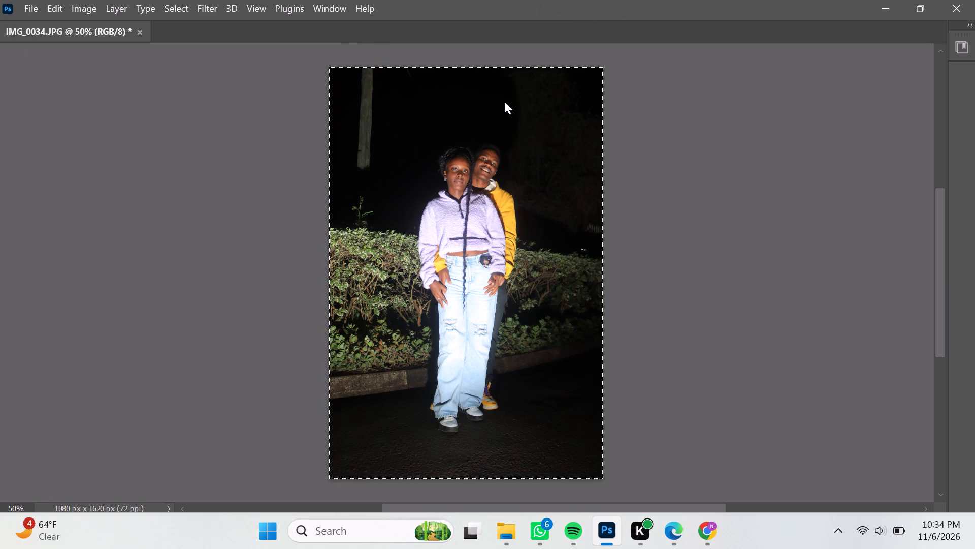
pyautogui.moveTo(433, 202); pyautogui.dragTo(462, 211)
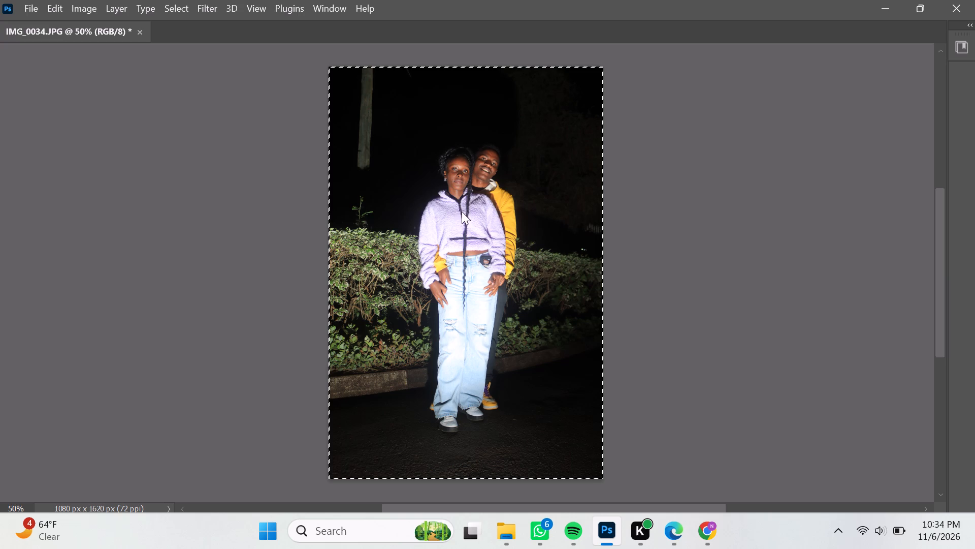
pyautogui.moveTo(462, 211); pyautogui.dragTo(478, 220)
pyautogui.moveTo(463, 217); pyautogui.dragTo(457, 213)
pyautogui.click(456, 213)
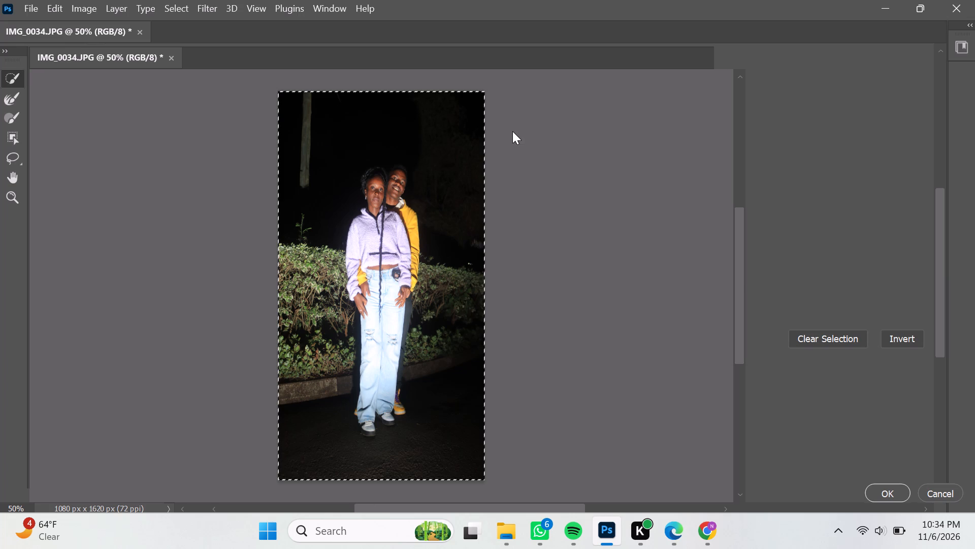
pyautogui.moveTo(494, 130); pyautogui.dragTo(611, 144)
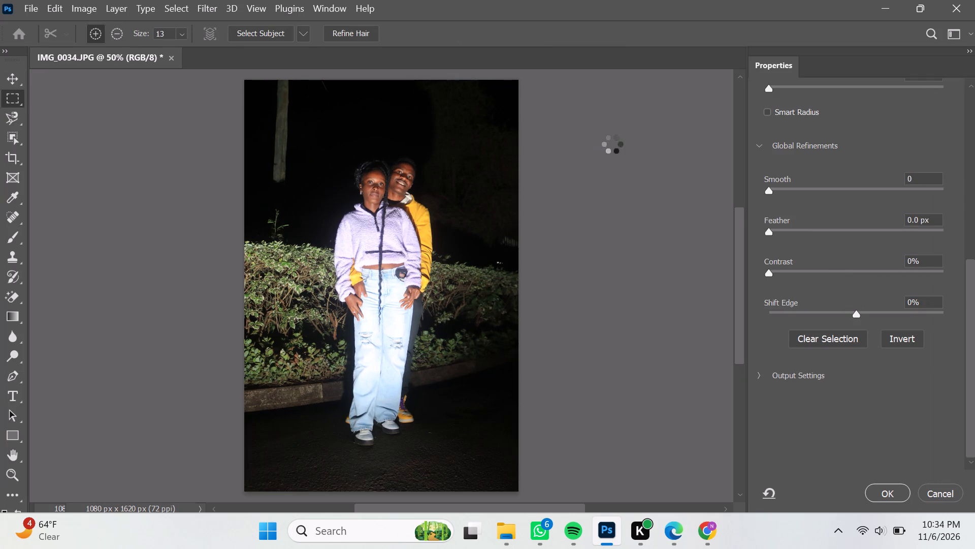
pyautogui.click(807, 269)
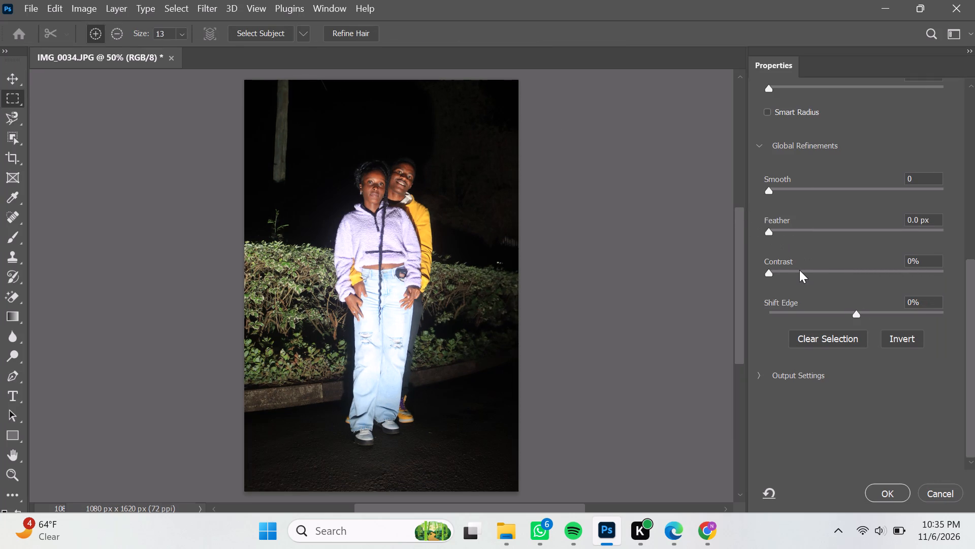
pyautogui.click(796, 269)
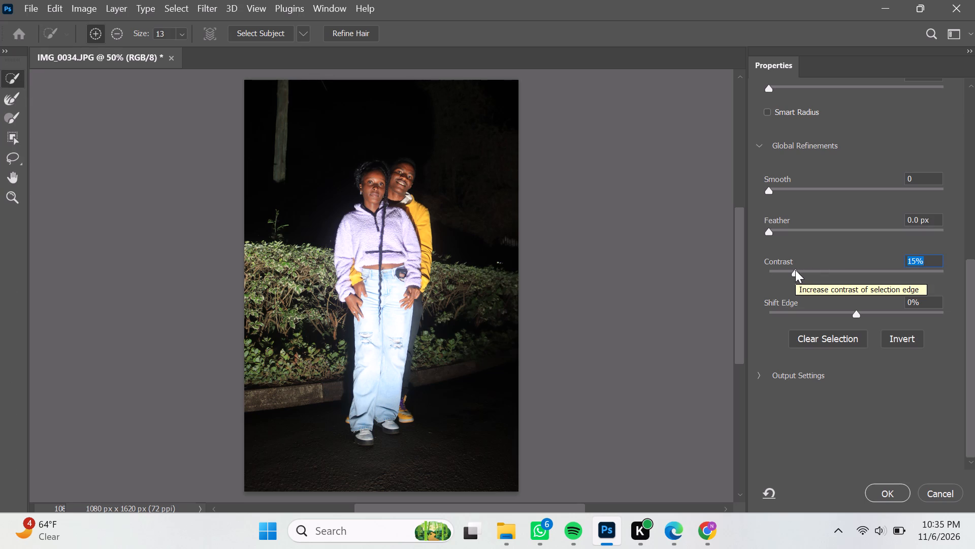
pyautogui.click(805, 269)
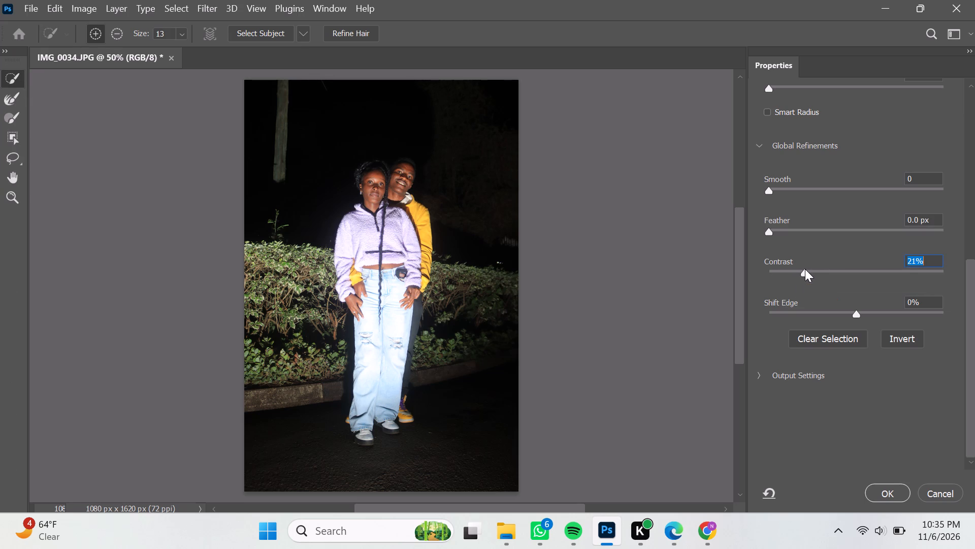
pyautogui.click(843, 268)
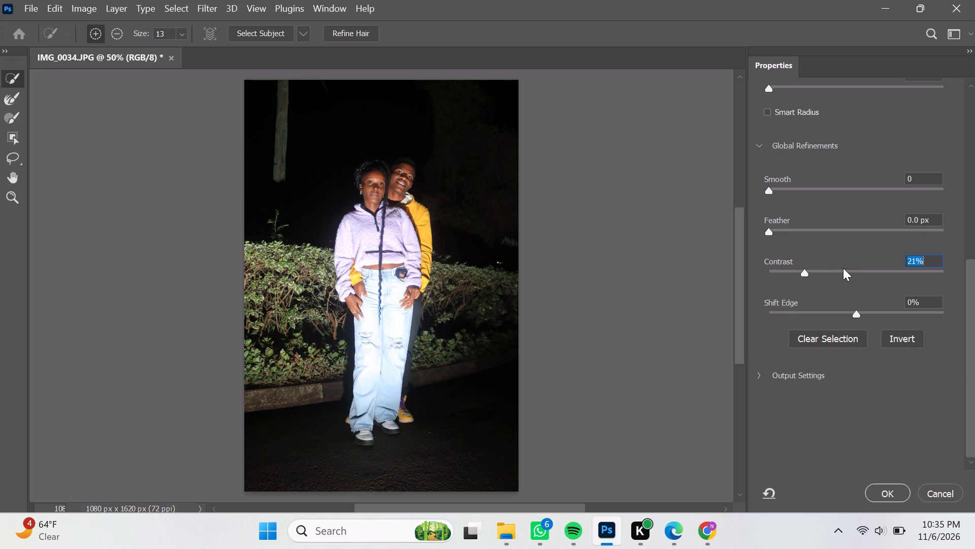
pyautogui.click(843, 270)
pyautogui.click(891, 486)
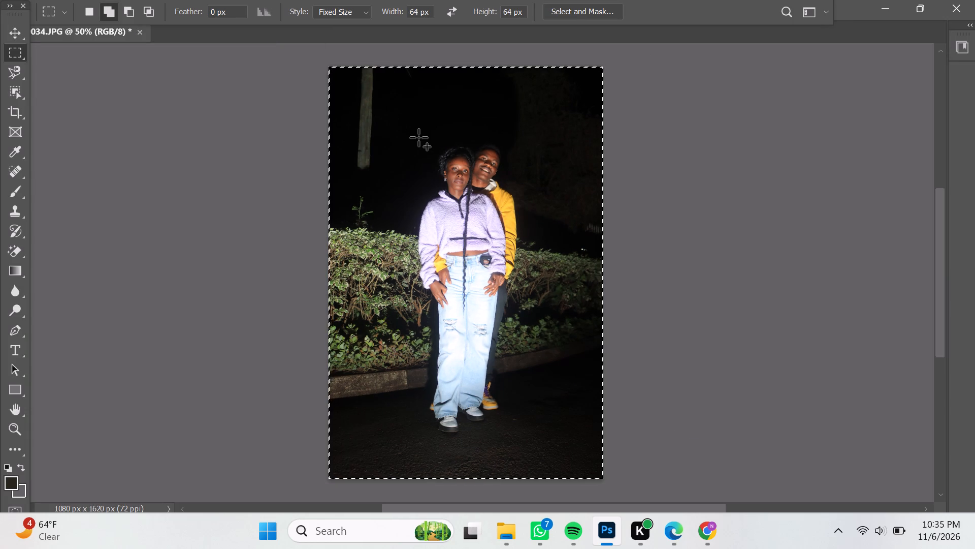
# Reopen the current selection in the Select and Mask workspace.
pyautogui.click(567, 7)
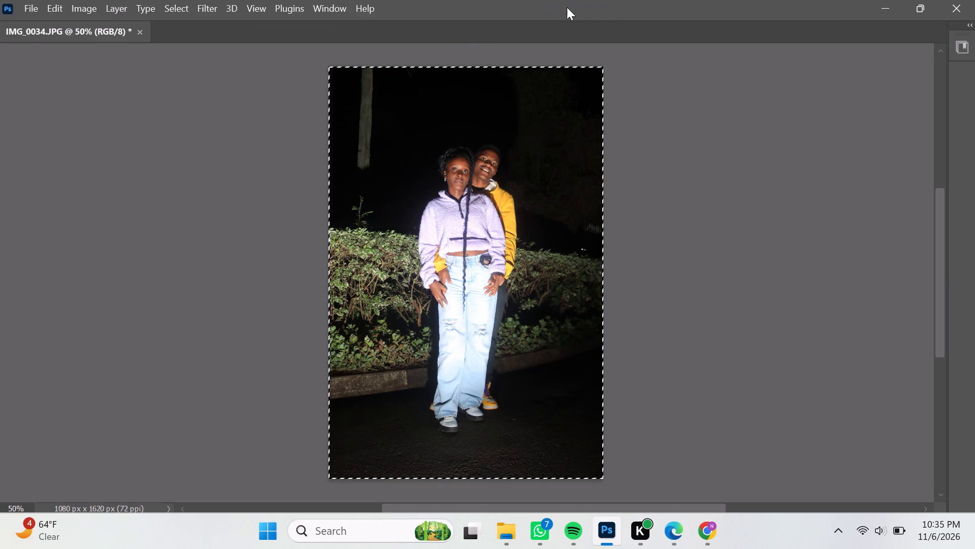